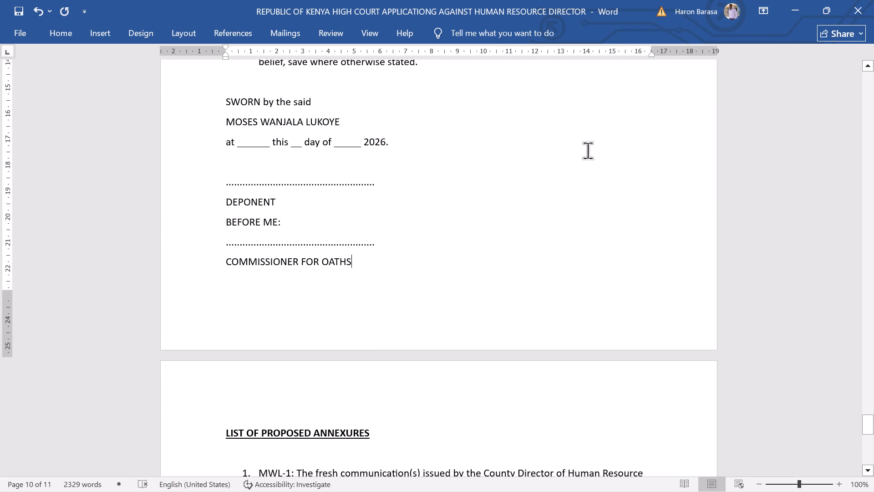
{"action": "left_click", "coordinate": [864, 8]}
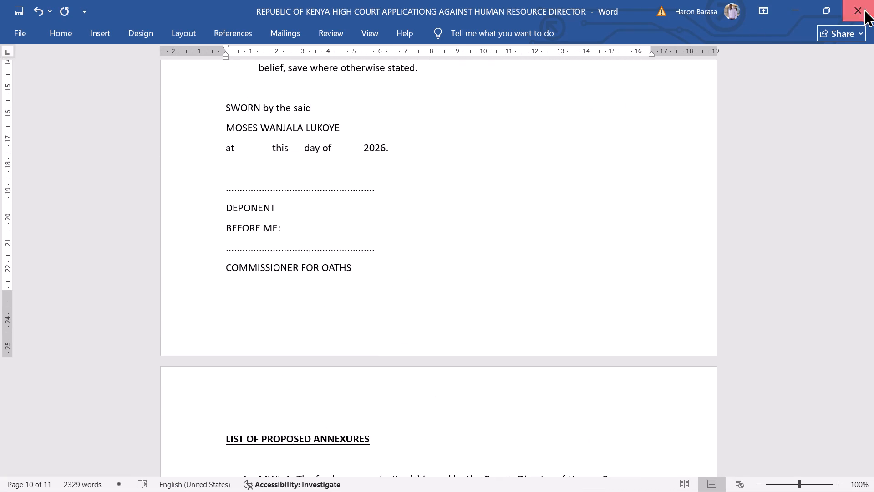
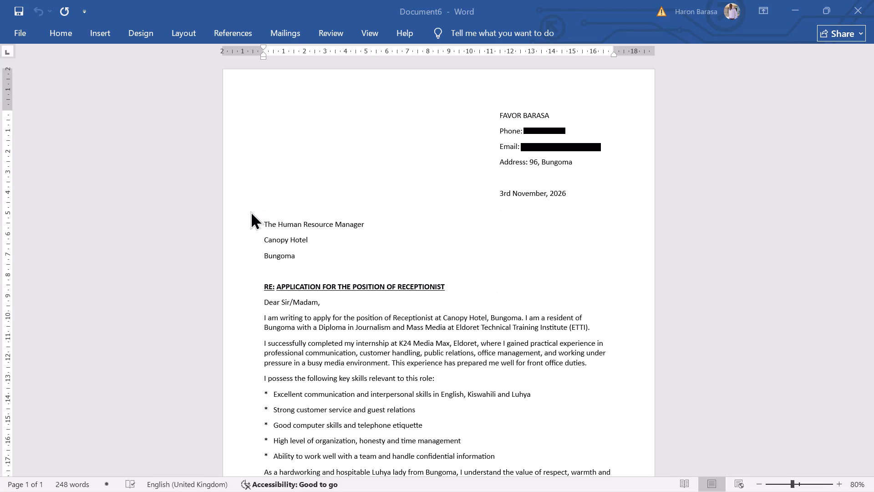
Paste the copied cash sale receipt text into the blank document.
{"action": "key", "text": "ctrl+v"}
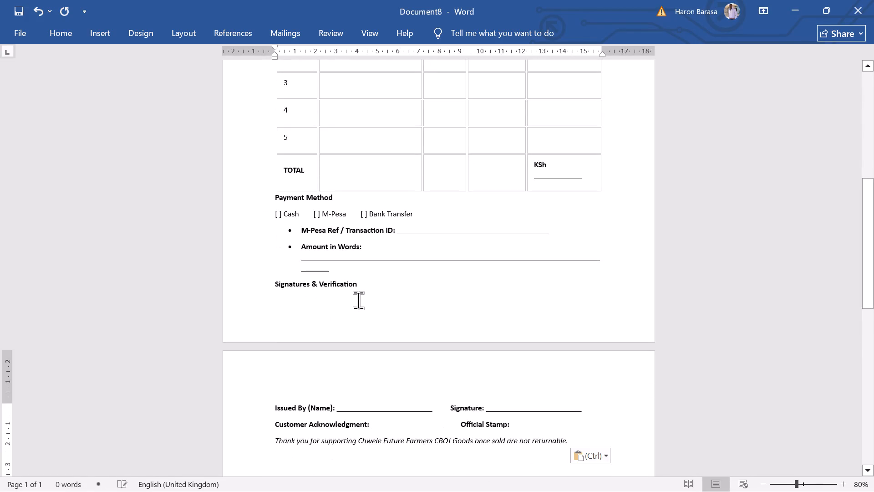
{"action": "scroll", "coordinate": [369, 277], "scroll_direction": "up", "scroll_amount": 19}
{"action": "scroll", "coordinate": [355, 317], "scroll_direction": "up", "scroll_amount": 7}
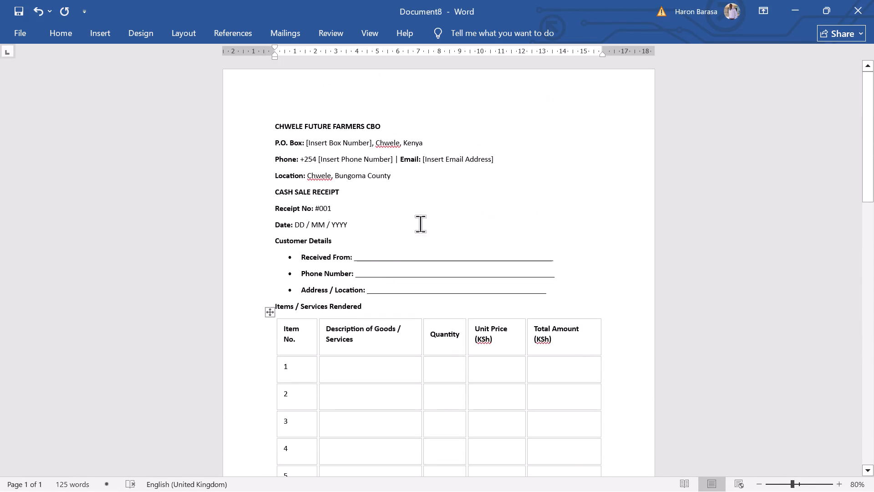
{"action": "left_click", "coordinate": [257, 124]}
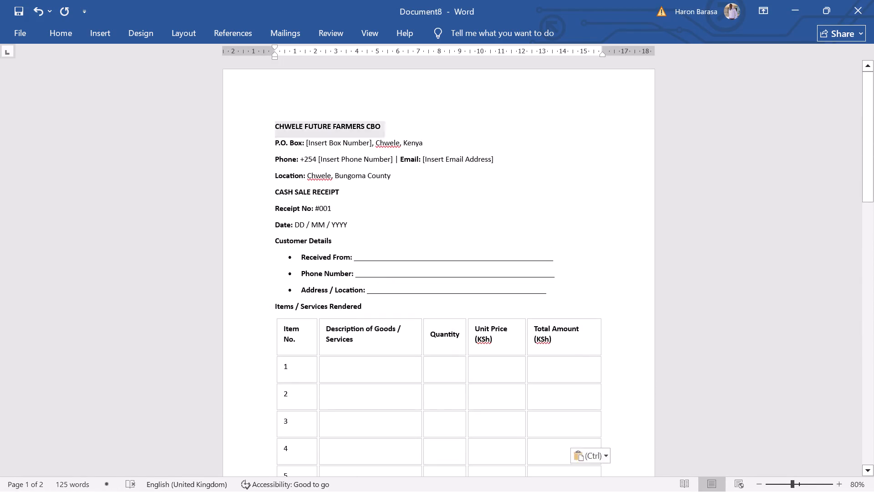
{"action": "left_click", "coordinate": [365, 137]}
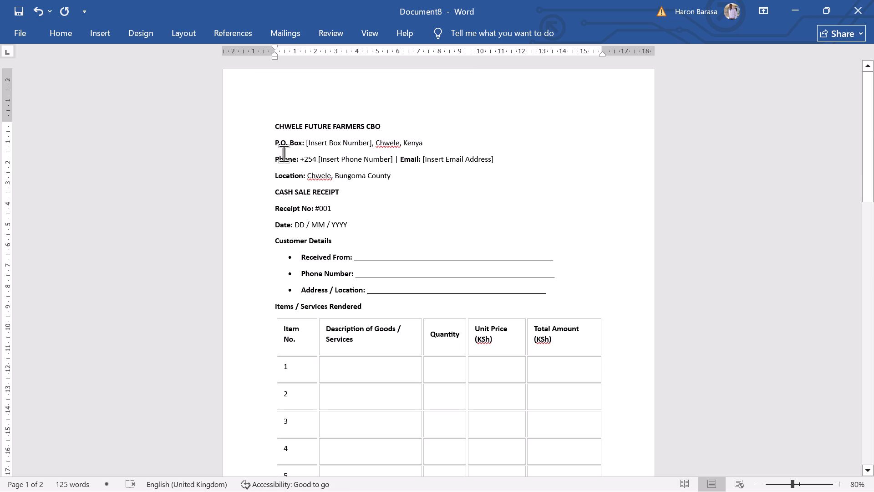
Delete #001 from the Receipt No line.
{"action": "left_click", "coordinate": [336, 214]}
{"action": "key", "text": "BackSpace"}
{"action": "key", "text": "BackSpace"}
{"action": "key", "text": "BackSpace"}
{"action": "key", "text": "BackSpace"}
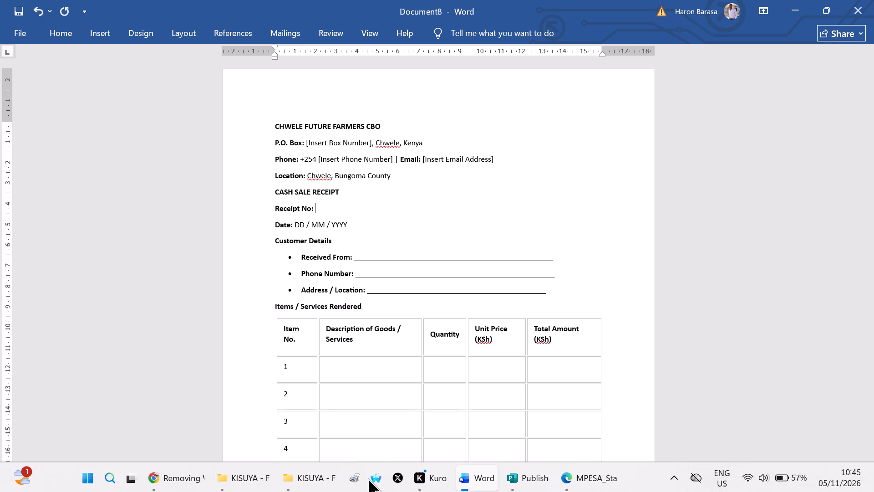
Switch to the KISUYA folder in File Explorer and copy the Chwele CBO LOGO image.
{"action": "left_click", "coordinate": [305, 479]}
{"action": "left_click", "coordinate": [418, 116]}
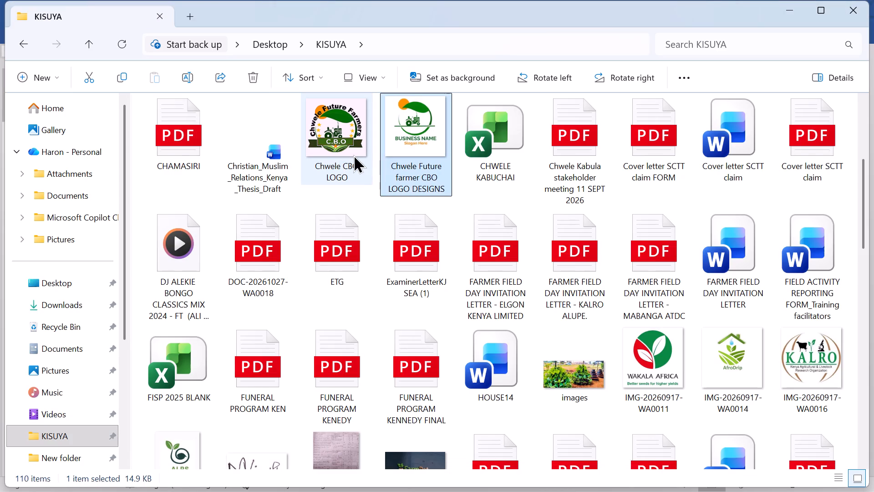
{"action": "left_click", "coordinate": [338, 149]}
{"action": "key", "text": "ctrl+c"}
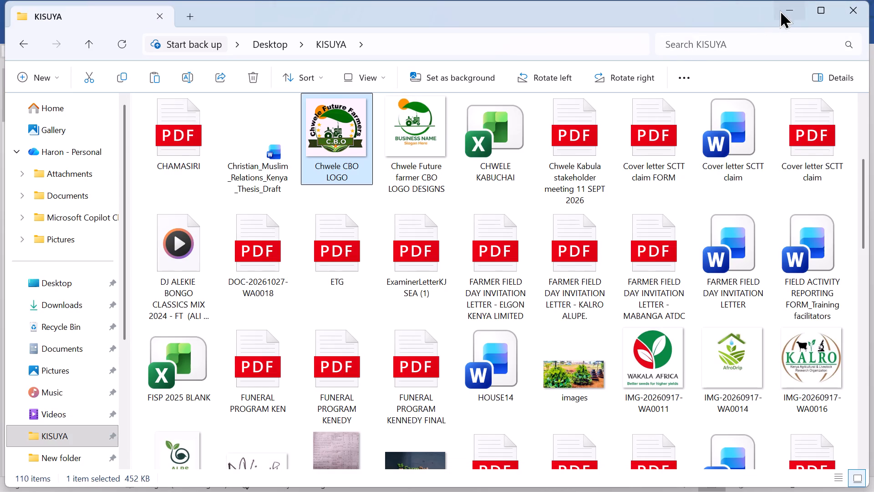
{"action": "left_click", "coordinate": [783, 7]}
Add a blank line above the CHWELE FUTURE FARMERS CBO heading in Word and paste the logo there.
{"action": "left_click", "coordinate": [270, 128]}
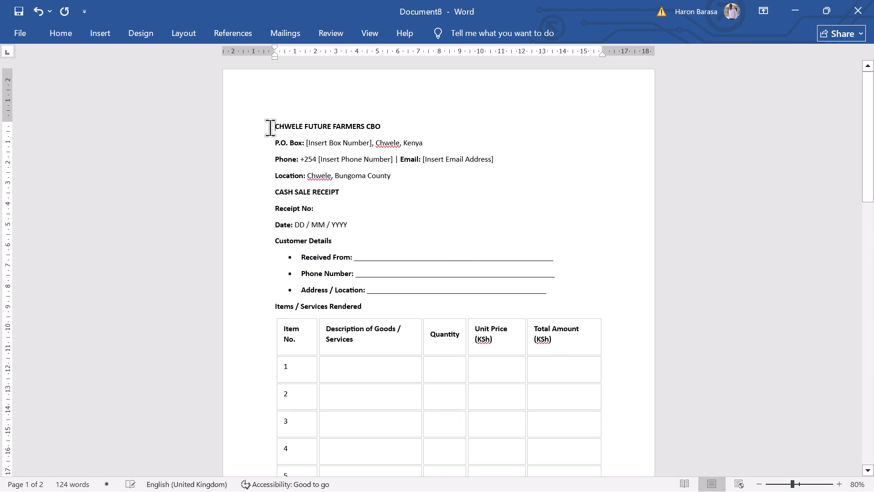
{"action": "key", "text": "Return"}
{"action": "key", "text": "Up"}
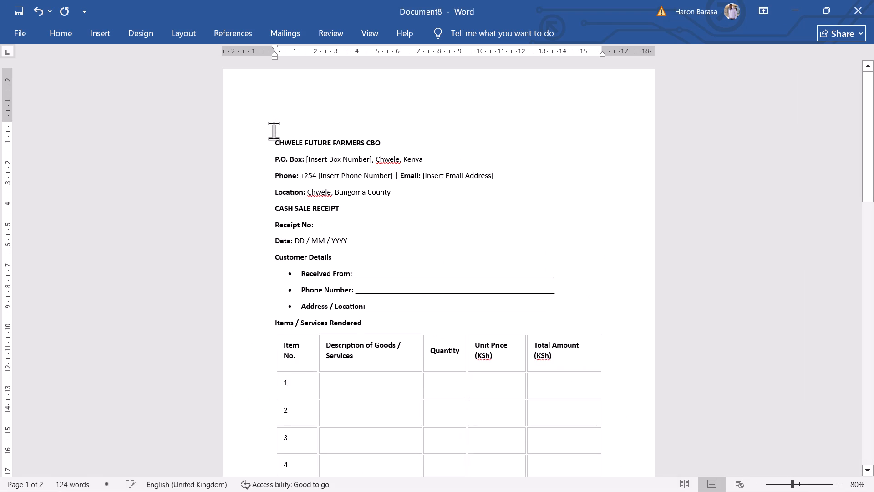
{"action": "key", "text": "ctrl+v"}
{"action": "left_click", "coordinate": [412, 223]}
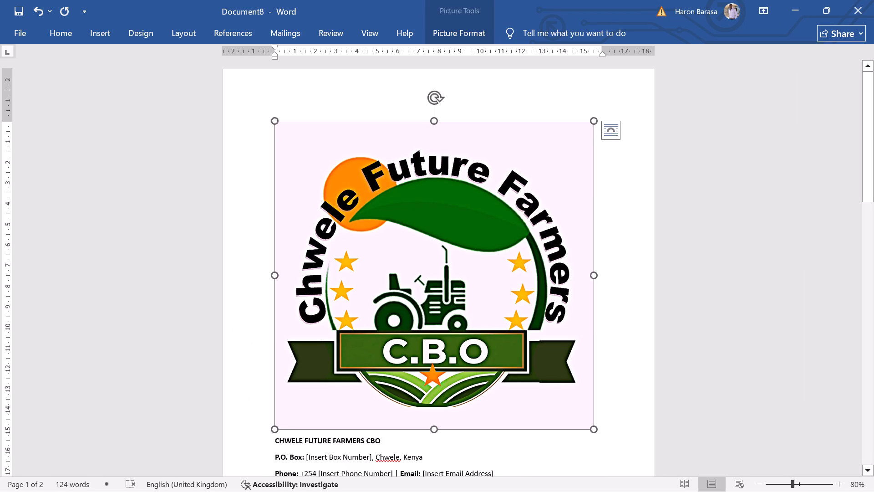
Set the logo's text wrapping to In Front of Text.
{"action": "left_click", "coordinate": [614, 133]}
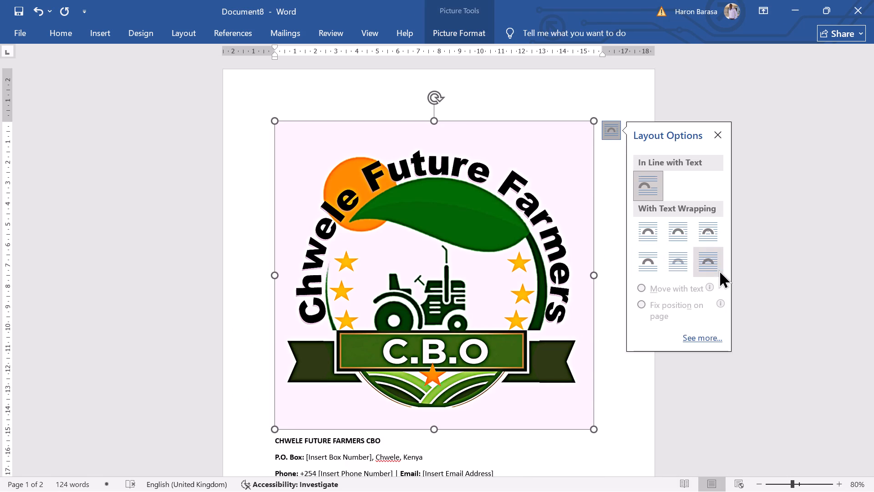
{"action": "left_click", "coordinate": [706, 261]}
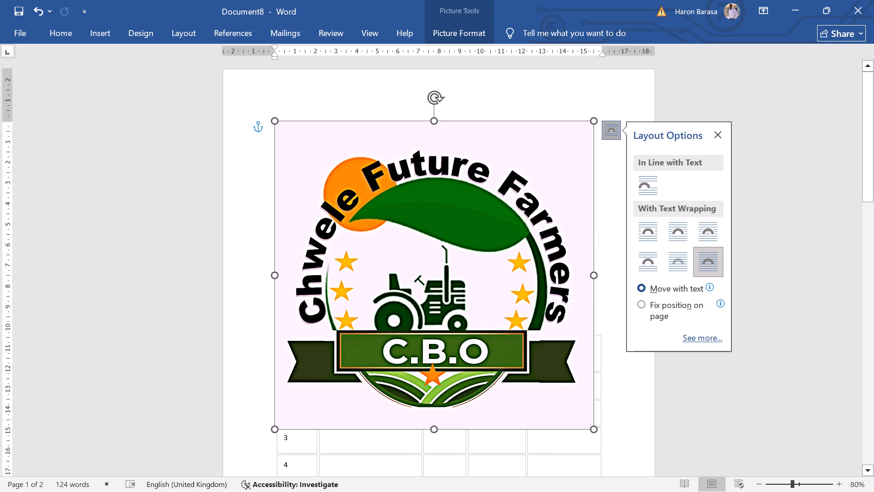
Shrink the logo to a little under half its size and move it to the top middle of the page.
{"action": "left_click_drag", "start_coordinate": [591, 428], "coordinate": [418, 208]}
{"action": "scroll", "coordinate": [459, 242], "scroll_direction": "up", "scroll_amount": 3}
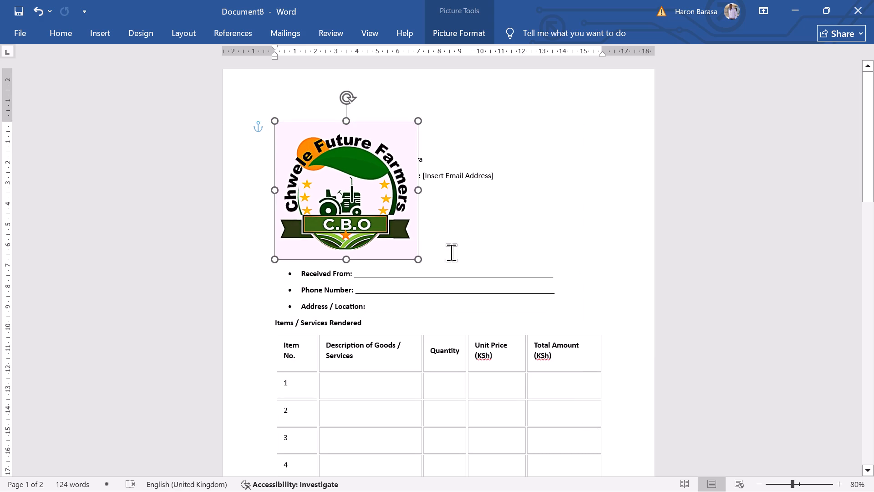
{"action": "scroll", "coordinate": [451, 252], "scroll_direction": "up", "scroll_amount": 3}
{"action": "left_click_drag", "start_coordinate": [351, 214], "coordinate": [412, 167]}
Add two more blank lines above the CHWELE FUTURE FARMERS CBO heading.
{"action": "left_click", "coordinate": [303, 113]}
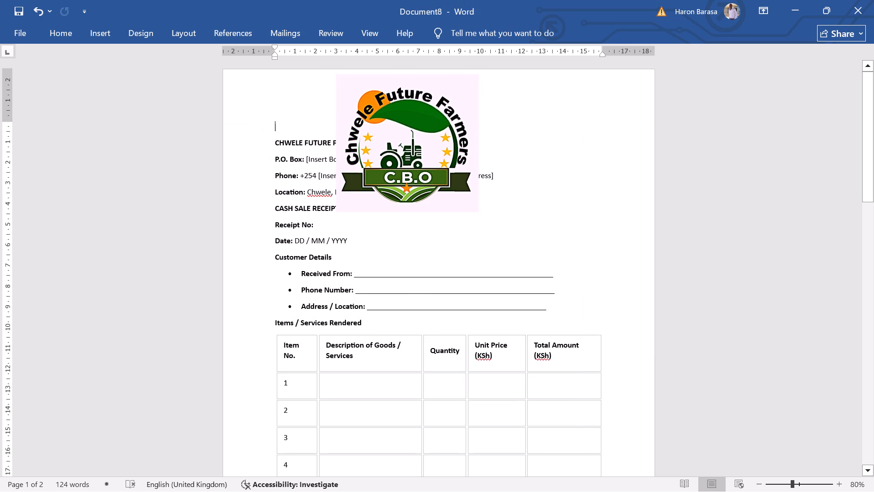
{"action": "key", "text": "Return"}
{"action": "key", "text": "Return"}
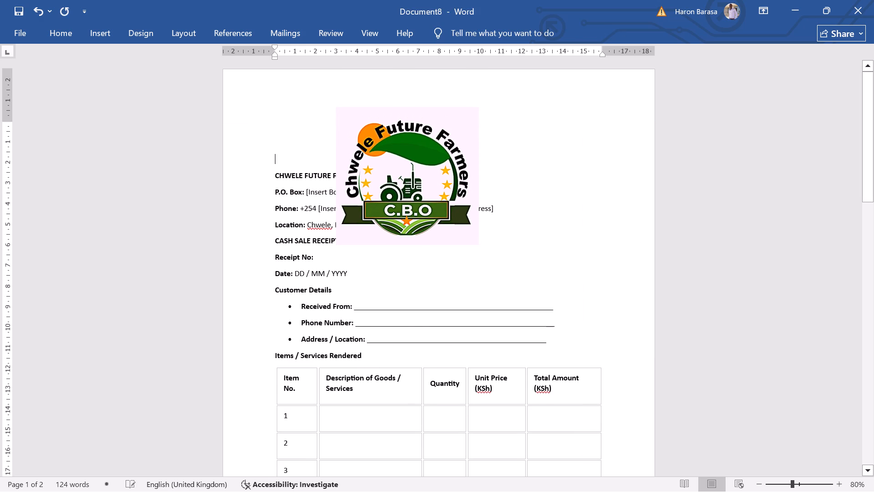
Shrink the logo to about 3.8 cm high by 3.93 cm wide and place it above the heading at the left margin.
{"action": "left_click", "coordinate": [439, 155]}
{"action": "left_click_drag", "start_coordinate": [477, 244], "coordinate": [439, 191]}
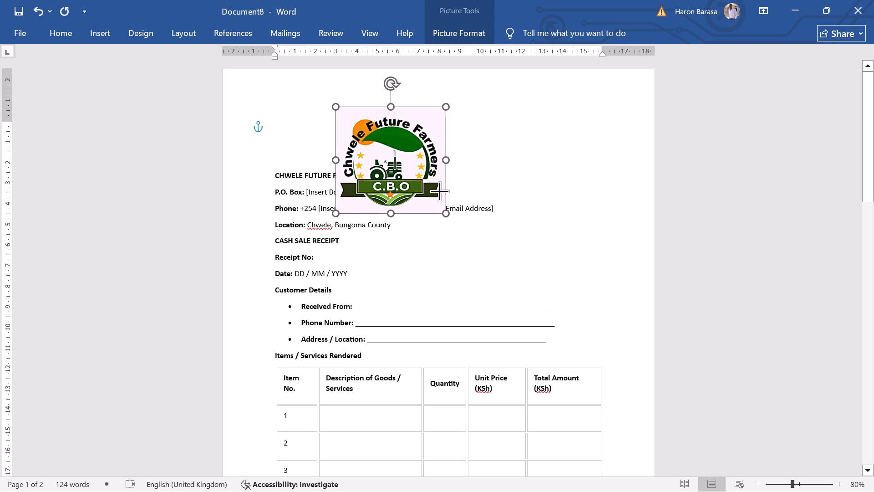
{"action": "left_click_drag", "start_coordinate": [439, 191], "coordinate": [434, 180]}
{"action": "left_click_drag", "start_coordinate": [413, 164], "coordinate": [365, 140]}
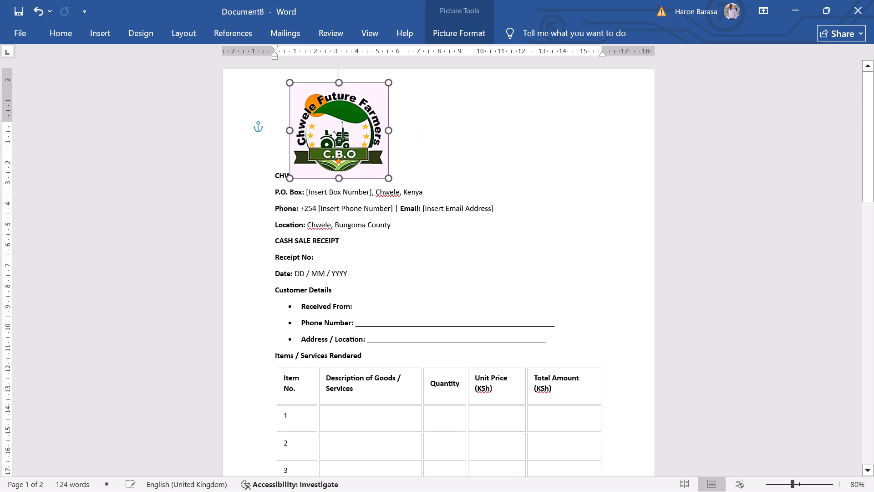
{"action": "left_click_drag", "start_coordinate": [365, 140], "coordinate": [358, 138]}
{"action": "left_click_drag", "start_coordinate": [381, 177], "coordinate": [362, 156]}
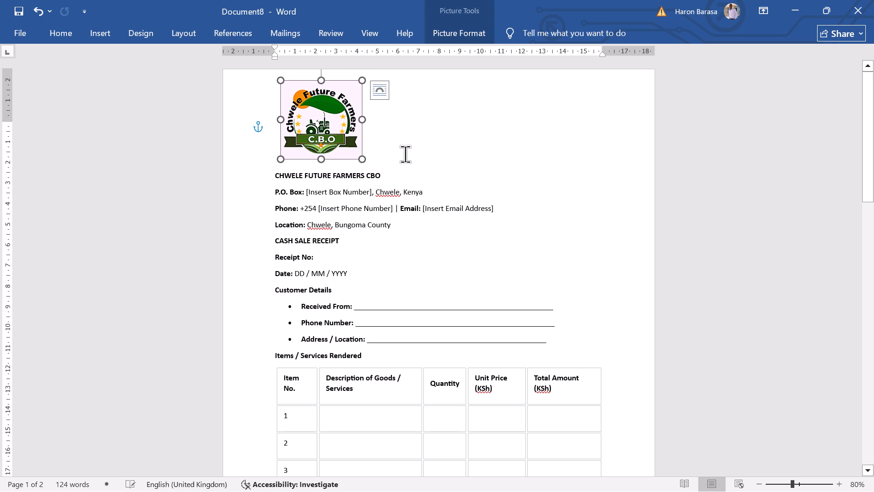
{"action": "left_click", "coordinate": [415, 154]}
{"action": "left_click_drag", "start_coordinate": [329, 116], "coordinate": [326, 125]}
{"action": "left_click", "coordinate": [409, 133]}
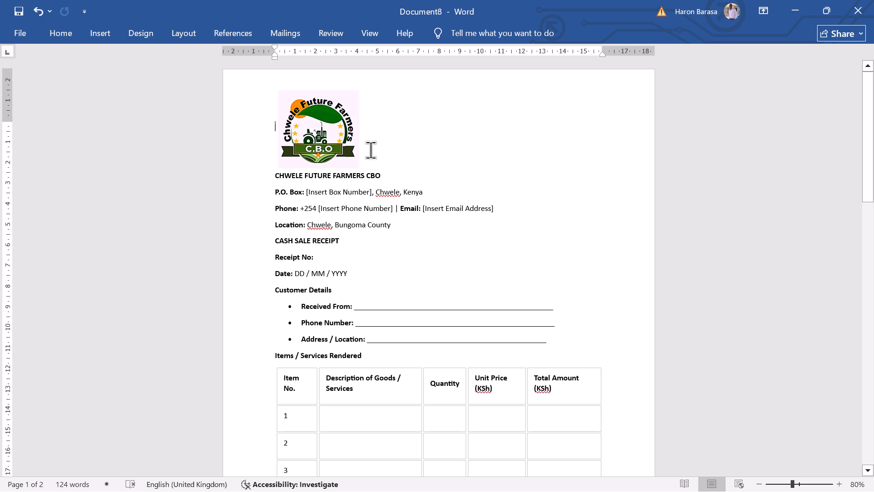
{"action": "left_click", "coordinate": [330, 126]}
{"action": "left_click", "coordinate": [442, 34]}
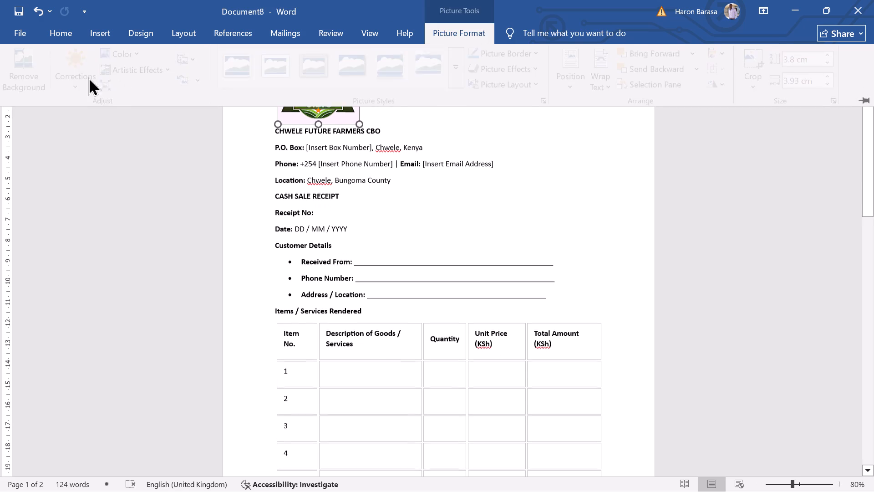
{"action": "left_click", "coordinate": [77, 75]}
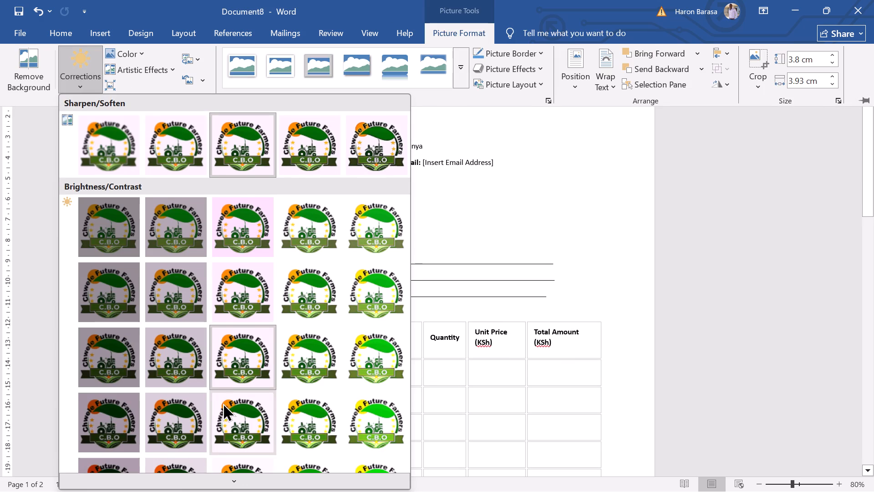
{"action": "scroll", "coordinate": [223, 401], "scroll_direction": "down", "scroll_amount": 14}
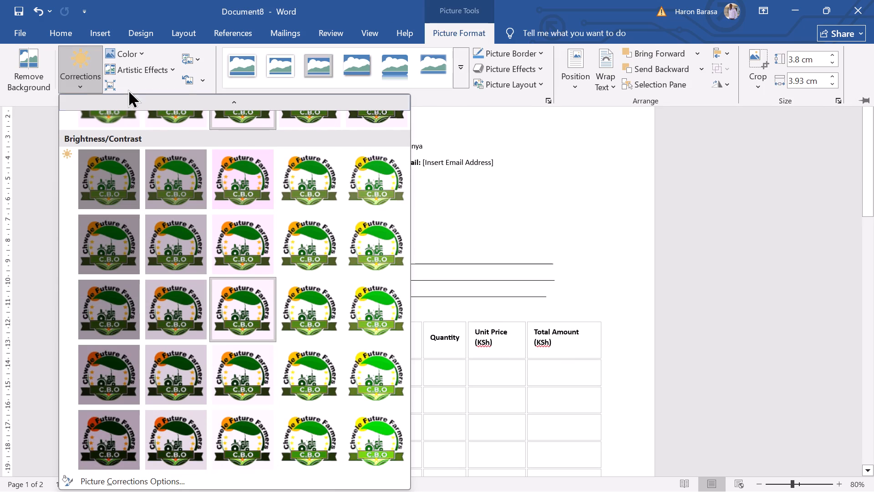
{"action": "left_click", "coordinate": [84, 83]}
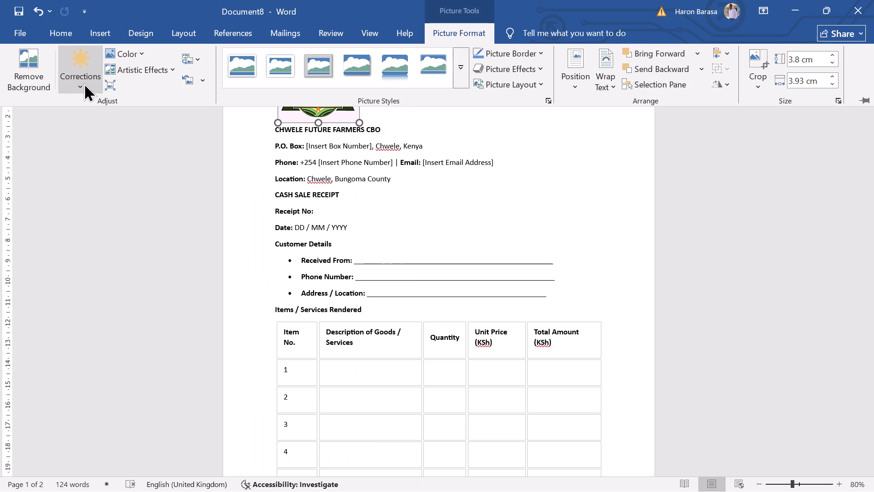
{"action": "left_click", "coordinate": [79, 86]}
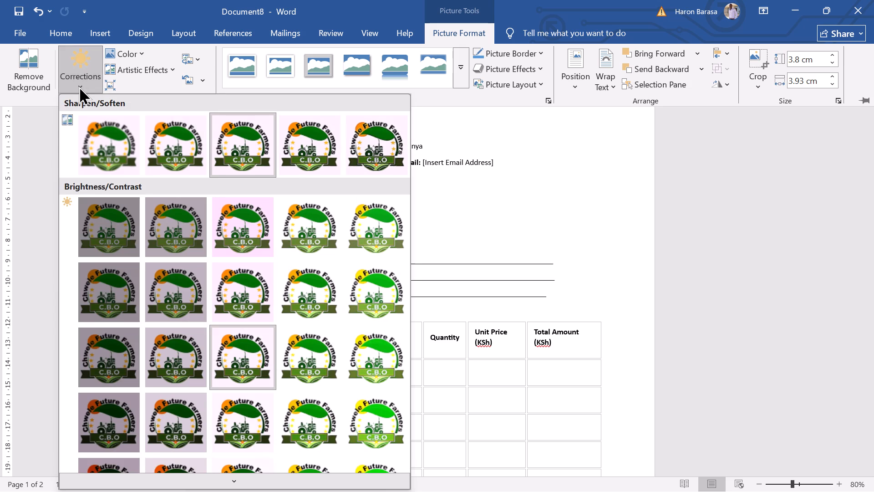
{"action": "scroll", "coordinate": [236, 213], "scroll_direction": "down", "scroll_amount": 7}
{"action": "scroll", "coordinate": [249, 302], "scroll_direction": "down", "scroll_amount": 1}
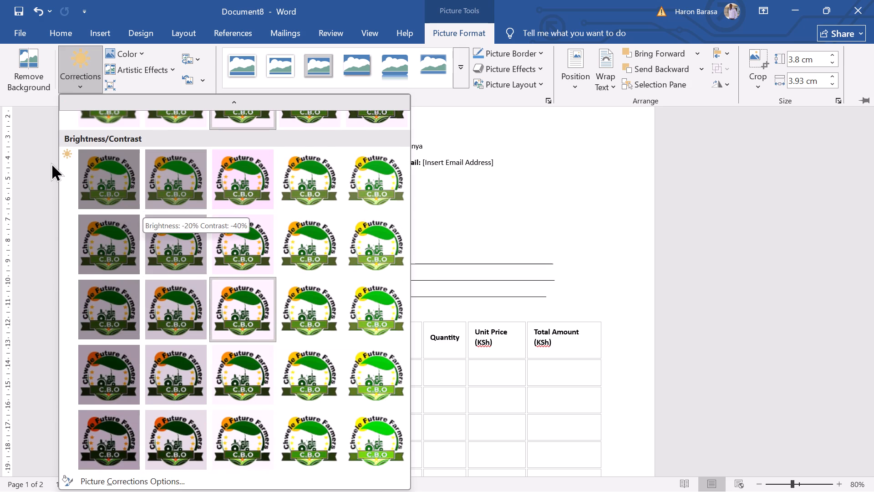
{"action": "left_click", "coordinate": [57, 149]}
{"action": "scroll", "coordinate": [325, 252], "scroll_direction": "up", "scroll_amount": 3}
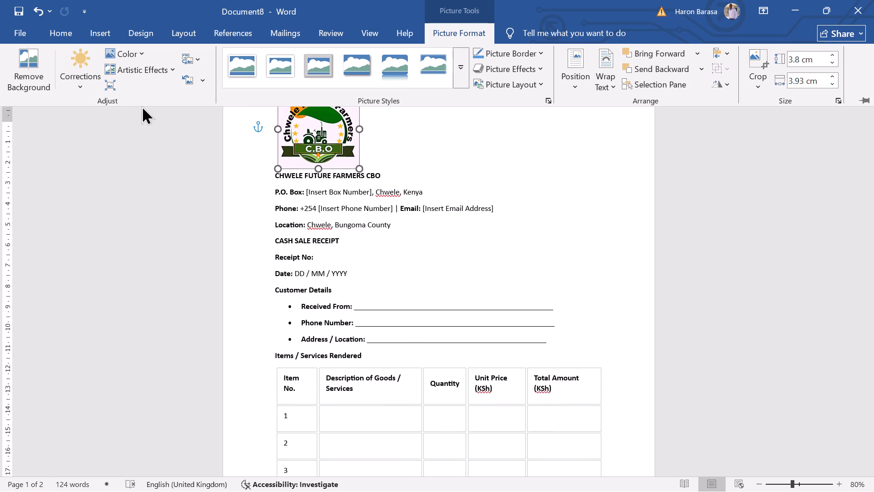
Apply the Brightness/Contrast correction one level brighter with the highest contrast to the logo.
{"action": "left_click", "coordinate": [86, 82]}
{"action": "scroll", "coordinate": [254, 383], "scroll_direction": "down", "scroll_amount": 6}
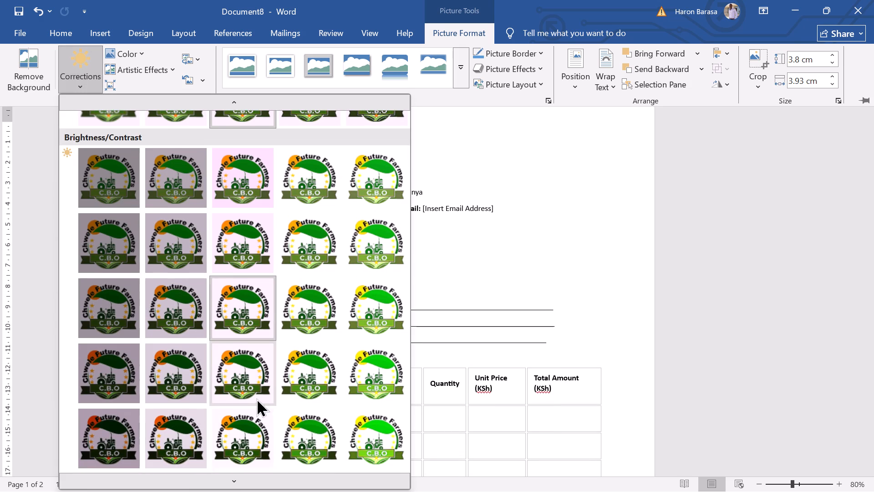
{"action": "scroll", "coordinate": [256, 398], "scroll_direction": "down", "scroll_amount": 2}
{"action": "left_click", "coordinate": [308, 432]}
{"action": "scroll", "coordinate": [416, 304], "scroll_direction": "up", "scroll_amount": 7}
{"action": "left_click", "coordinate": [458, 169]}
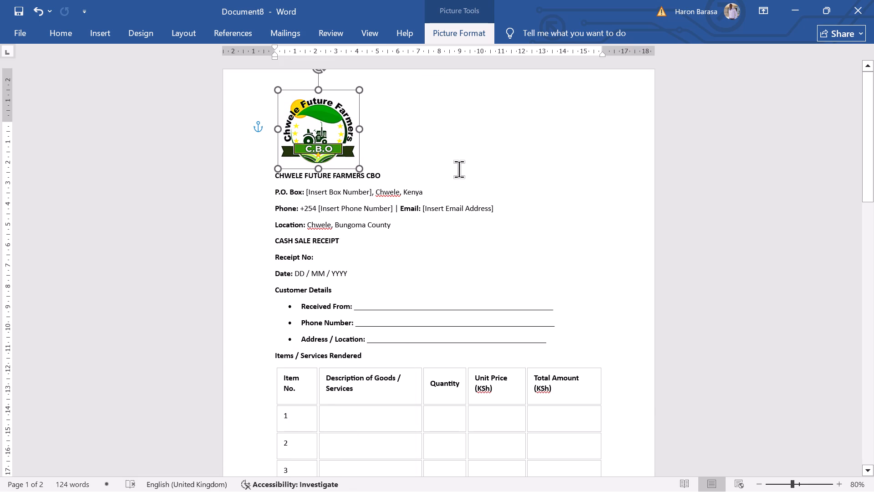
{"action": "scroll", "coordinate": [452, 176], "scroll_direction": "up", "scroll_amount": 4}
{"action": "left_click", "coordinate": [457, 149]}
{"action": "scroll", "coordinate": [395, 202], "scroll_direction": "up", "scroll_amount": 4}
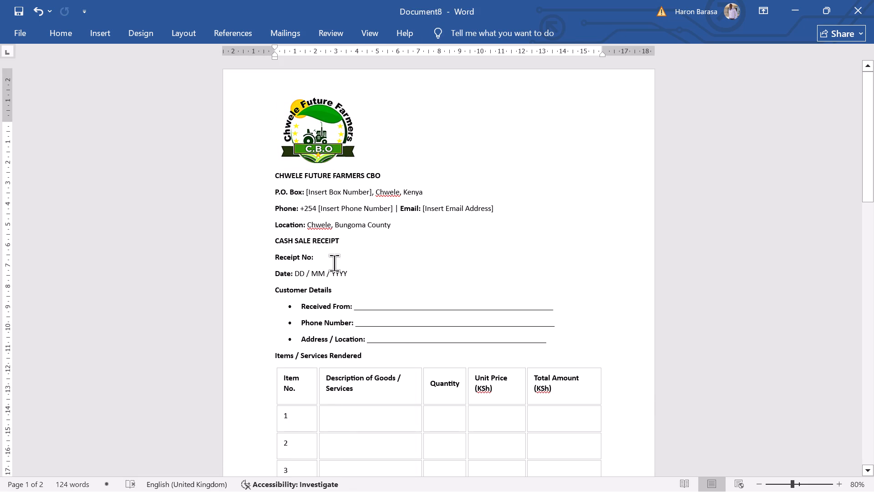
Make the logo slightly smaller and move it near the page's horizontal centre above the heading.
{"action": "left_click", "coordinate": [328, 126]}
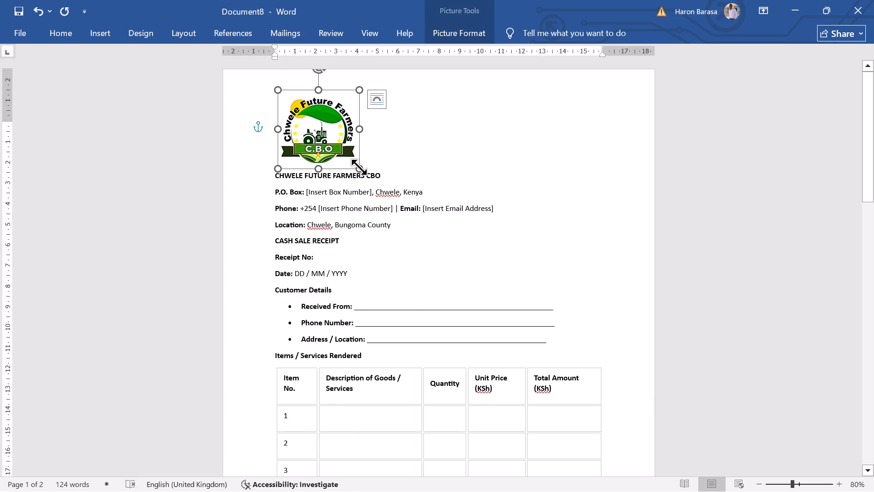
{"action": "left_click_drag", "start_coordinate": [359, 167], "coordinate": [342, 155]}
{"action": "left_click_drag", "start_coordinate": [322, 119], "coordinate": [344, 117]}
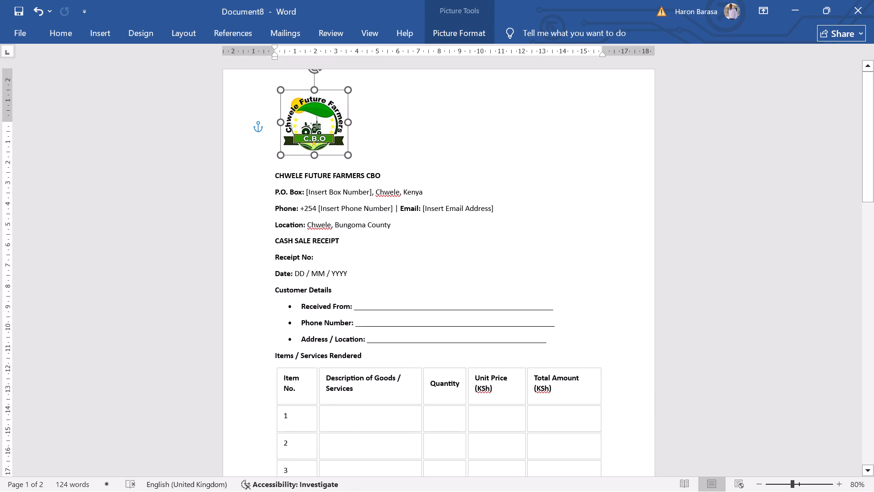
{"action": "left_click_drag", "start_coordinate": [344, 117], "coordinate": [426, 115]}
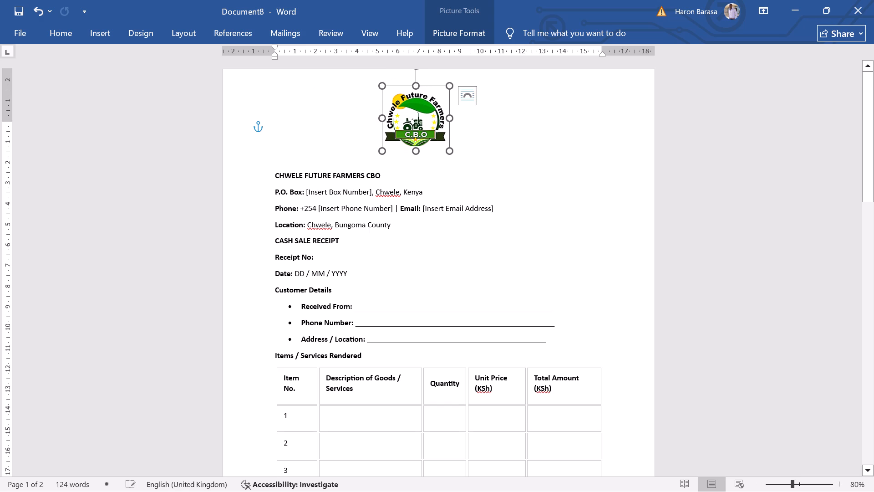
{"action": "left_click_drag", "start_coordinate": [452, 154], "coordinate": [460, 157]}
{"action": "left_click", "coordinate": [512, 155]}
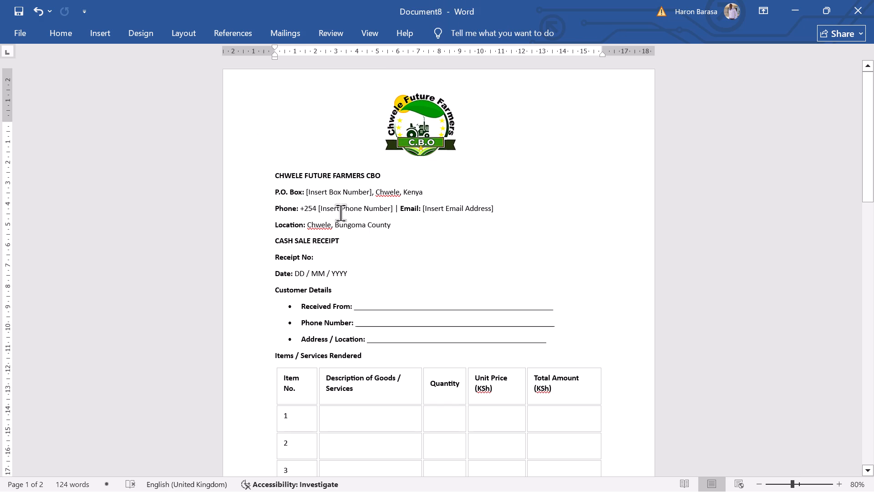
Move the logo back to the left margin, directly above the CHWELE FUTURE FARMERS CBO heading.
{"action": "left_click_drag", "start_coordinate": [420, 126], "coordinate": [314, 131]}
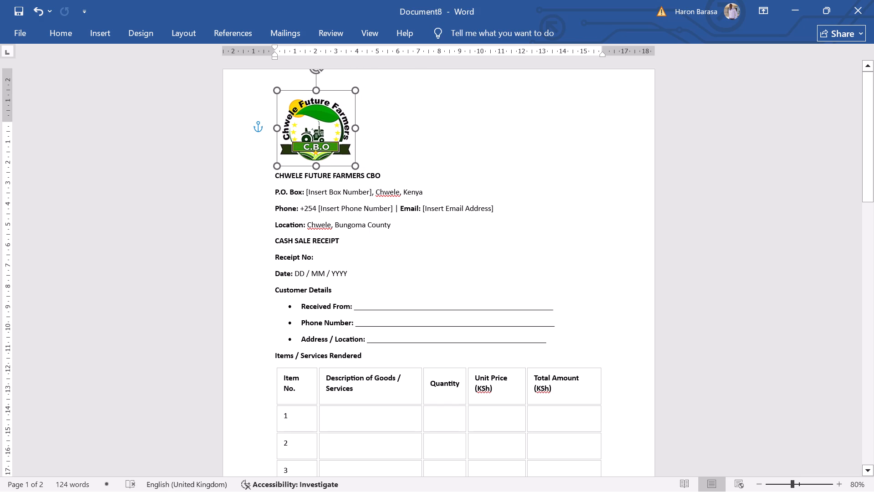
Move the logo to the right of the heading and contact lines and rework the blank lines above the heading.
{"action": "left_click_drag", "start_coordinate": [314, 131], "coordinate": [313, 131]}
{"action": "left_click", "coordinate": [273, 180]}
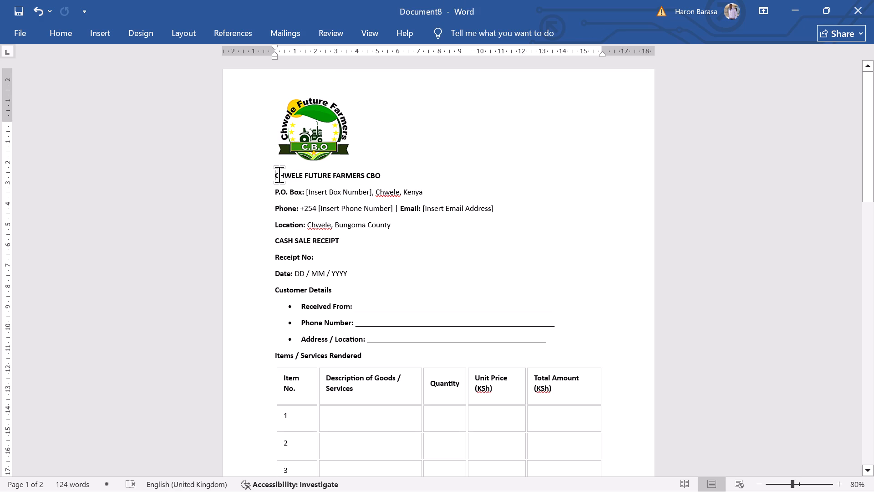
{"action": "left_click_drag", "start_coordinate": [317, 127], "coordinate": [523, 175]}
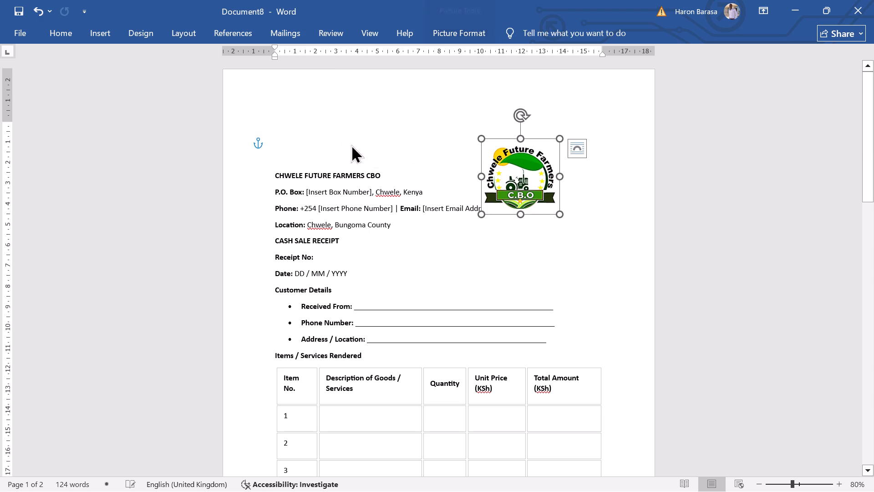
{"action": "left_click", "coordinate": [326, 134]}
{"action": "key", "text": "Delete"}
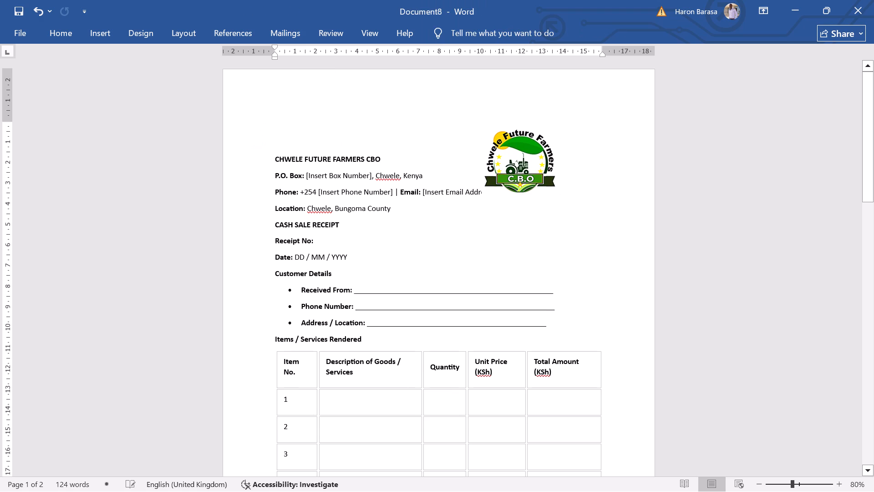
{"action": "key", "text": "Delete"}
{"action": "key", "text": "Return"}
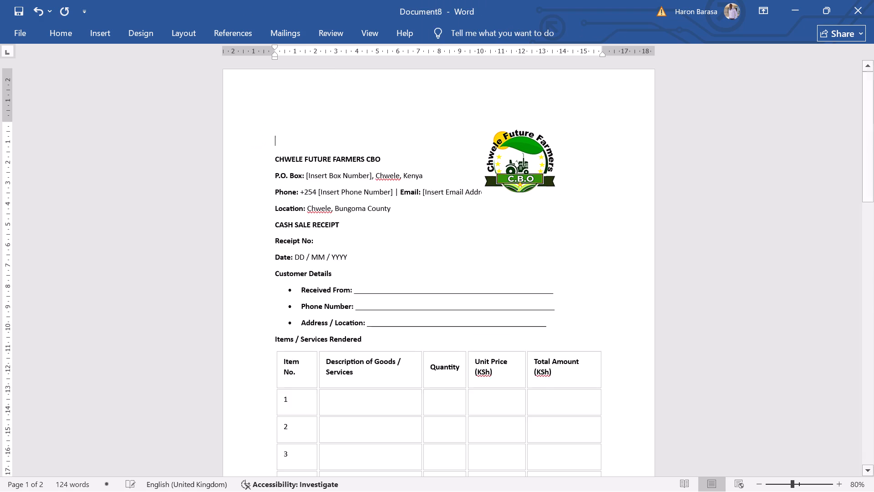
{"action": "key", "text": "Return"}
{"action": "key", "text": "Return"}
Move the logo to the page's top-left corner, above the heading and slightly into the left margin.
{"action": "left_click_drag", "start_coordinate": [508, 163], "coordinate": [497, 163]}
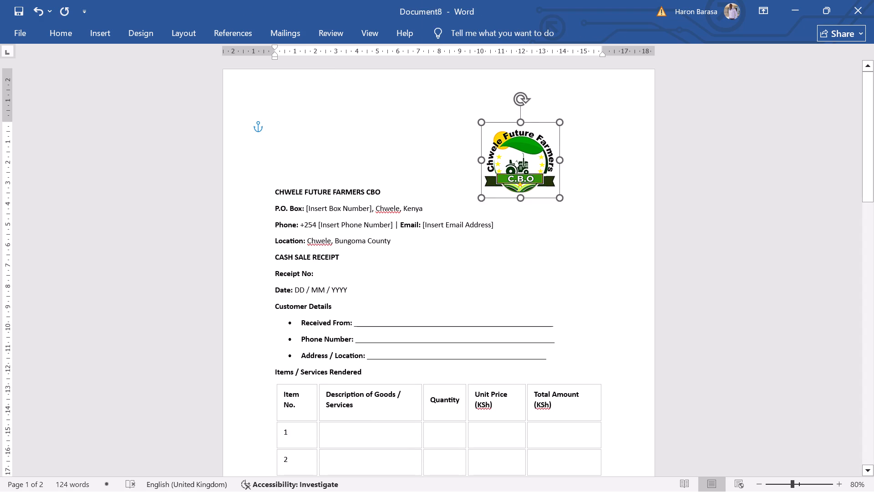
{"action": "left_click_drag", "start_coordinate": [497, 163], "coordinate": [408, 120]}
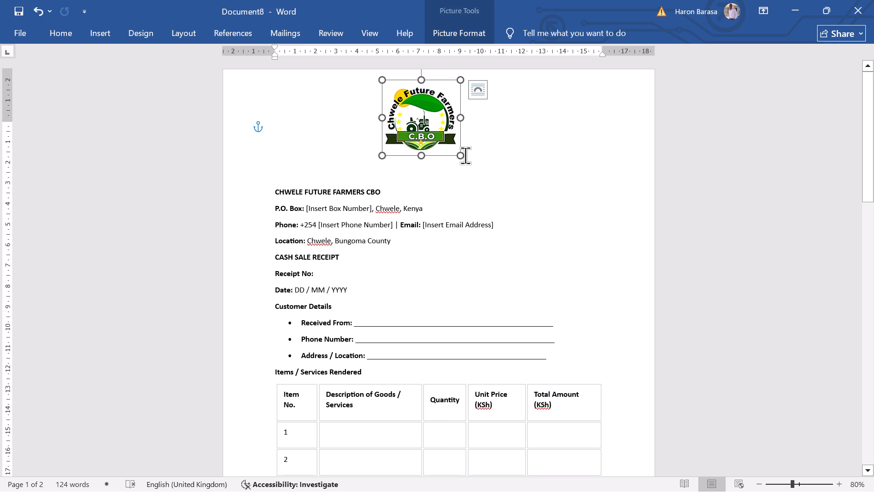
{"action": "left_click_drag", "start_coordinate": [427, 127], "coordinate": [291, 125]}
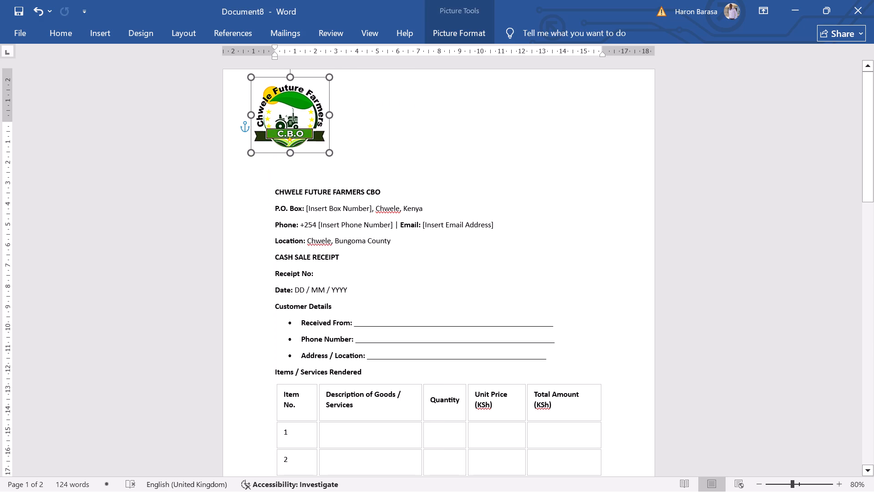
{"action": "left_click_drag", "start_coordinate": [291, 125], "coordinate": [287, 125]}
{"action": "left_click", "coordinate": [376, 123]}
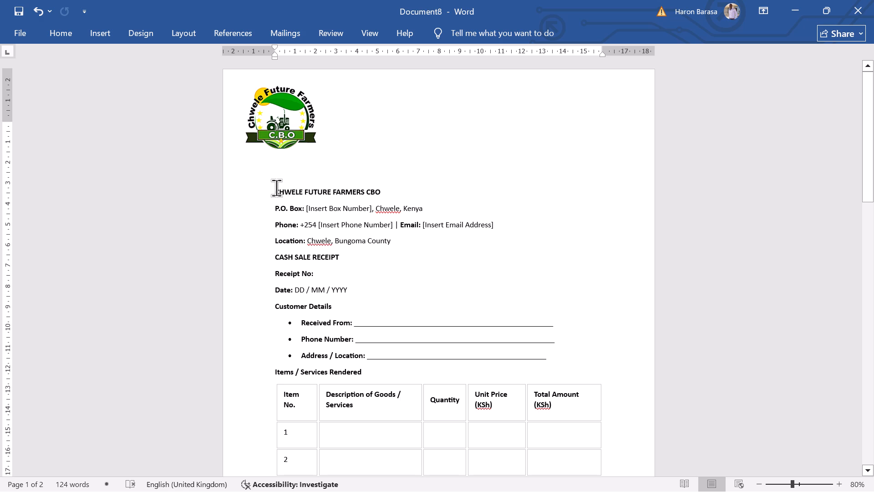
Remove all the blank lines above the CHWELE FUTURE FARMERS CBO heading.
{"action": "left_click", "coordinate": [270, 191]}
{"action": "key", "text": "BackSpace"}
{"action": "key", "text": "BackSpace"}
{"action": "key", "text": "BackSpace"}
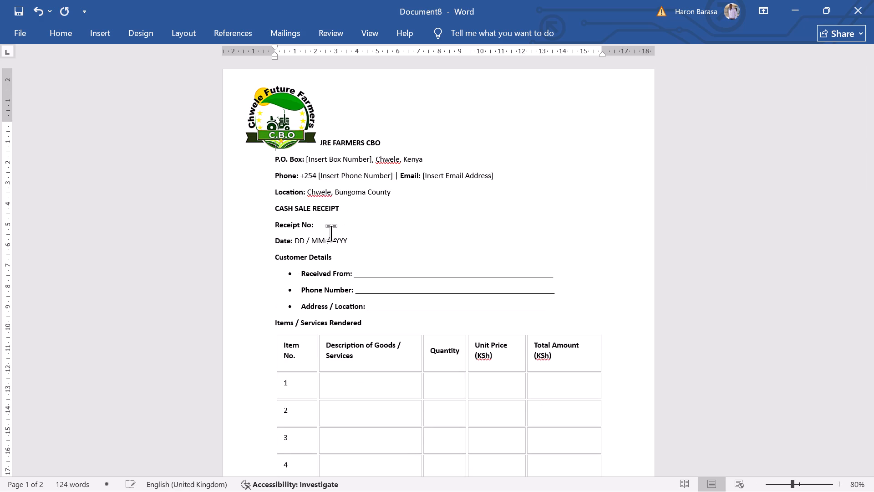
{"action": "key", "text": "BackSpace"}
{"action": "key", "text": "BackSpace"}
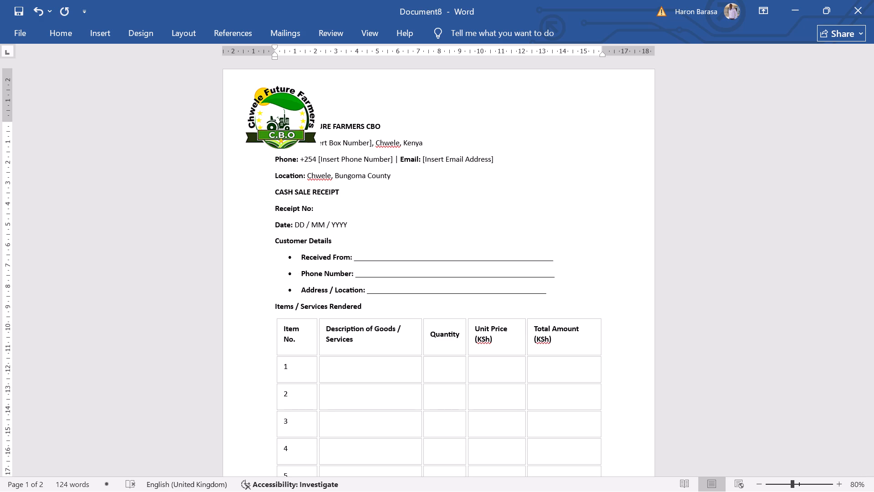
Indent the CHWELE FUTURE FARMERS CBO heading by two levels, to about 2.5 cm, leaving room for the logo beside it.
{"action": "key", "text": "Tab"}
{"action": "key", "text": "Tab"}
{"action": "key", "text": "Tab"}
{"action": "key", "text": "Tab"}
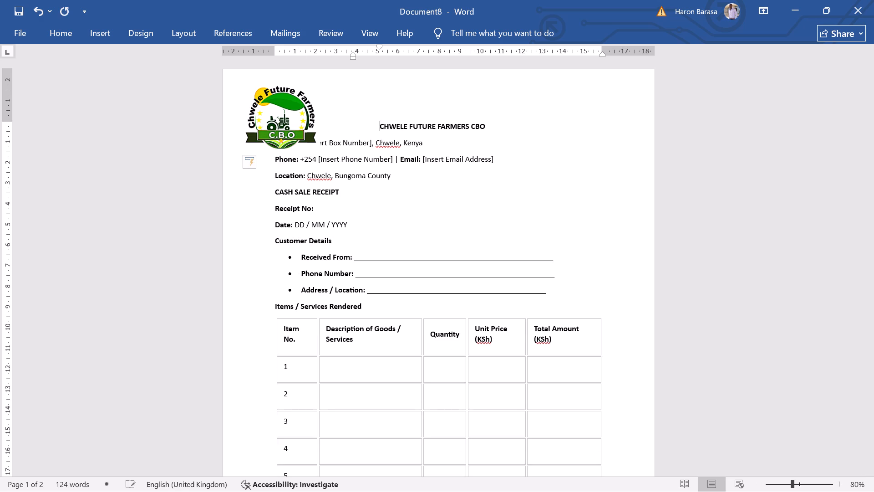
{"action": "key", "text": "BackSpace"}
{"action": "key", "text": "BackSpace"}
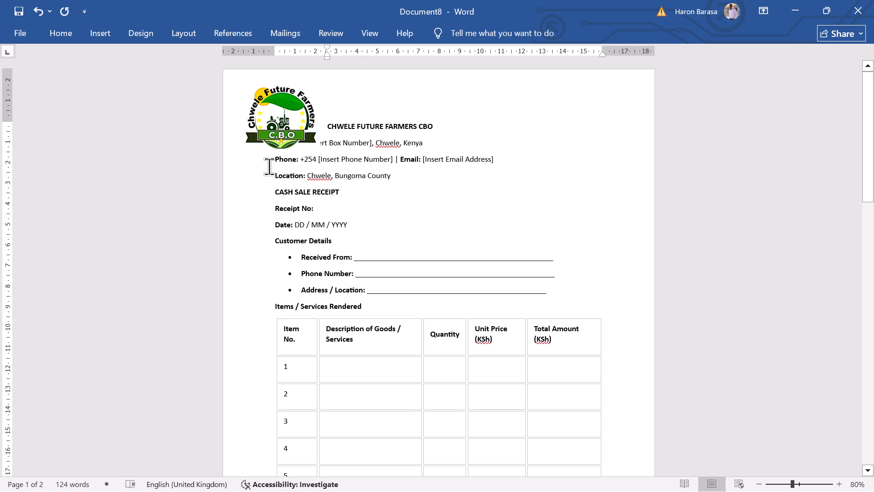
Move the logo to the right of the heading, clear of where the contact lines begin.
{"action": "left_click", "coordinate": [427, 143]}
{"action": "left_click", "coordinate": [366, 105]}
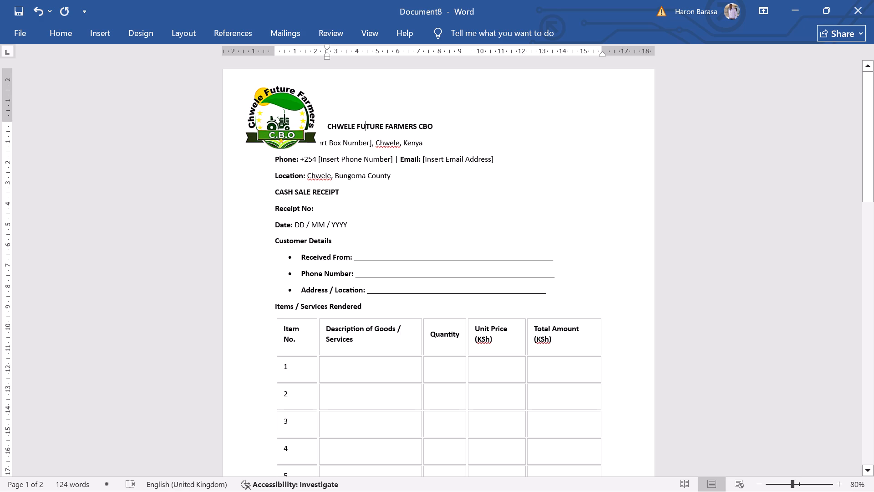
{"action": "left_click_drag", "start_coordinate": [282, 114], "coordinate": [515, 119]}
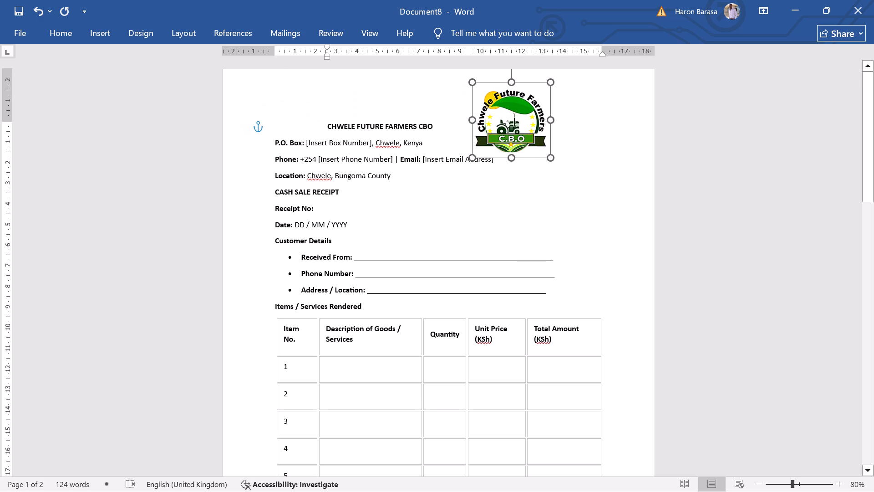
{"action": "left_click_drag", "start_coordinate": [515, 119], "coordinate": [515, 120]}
Indent the P.O. Box, Phone and Location lines by two levels each, aligned with the start of the heading.
{"action": "left_click", "coordinate": [275, 144]}
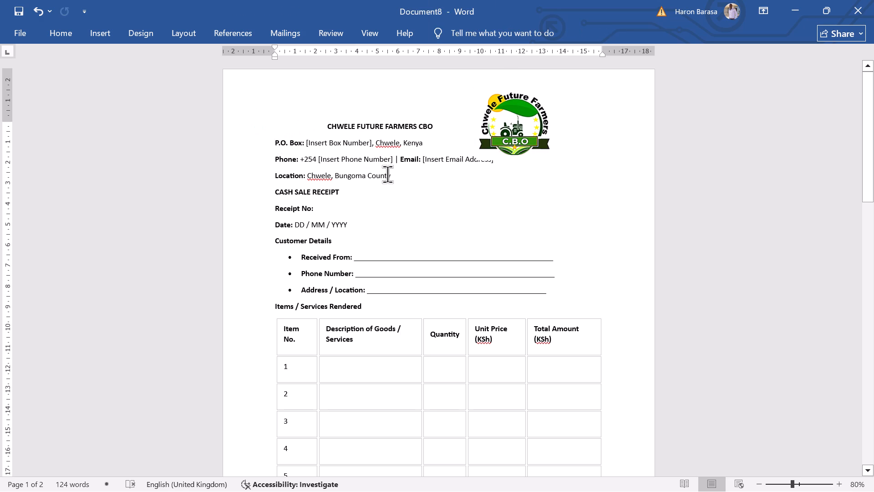
{"action": "key", "text": "Tab"}
{"action": "key", "text": "Tab"}
{"action": "key", "text": "Tab"}
{"action": "key", "text": "BackSpace"}
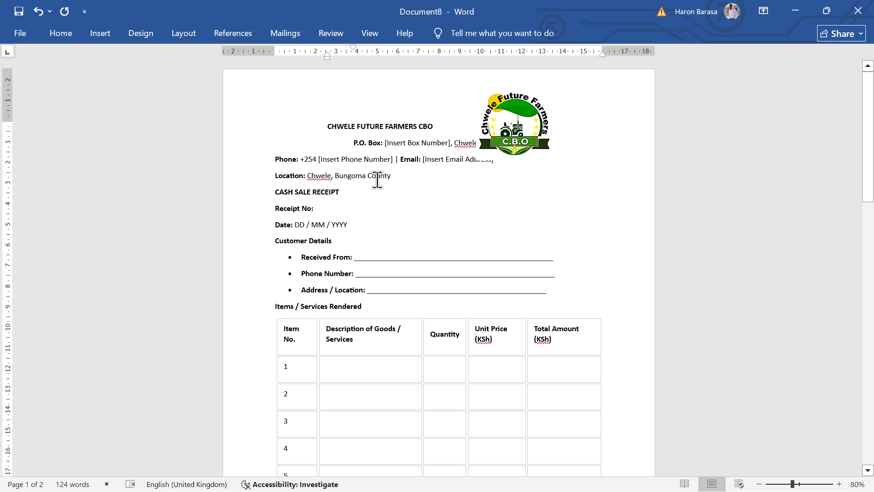
{"action": "left_click", "coordinate": [269, 163]}
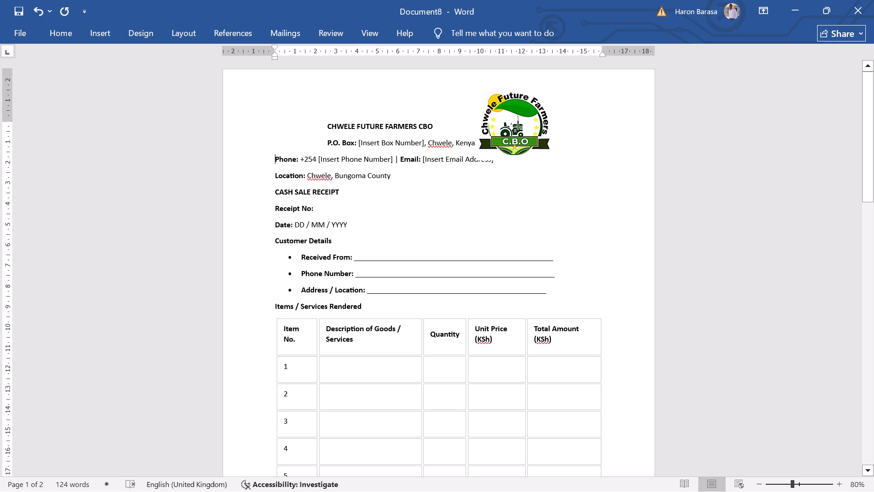
{"action": "key", "text": "Tab"}
{"action": "key", "text": "Tab"}
{"action": "left_click", "coordinate": [271, 179]}
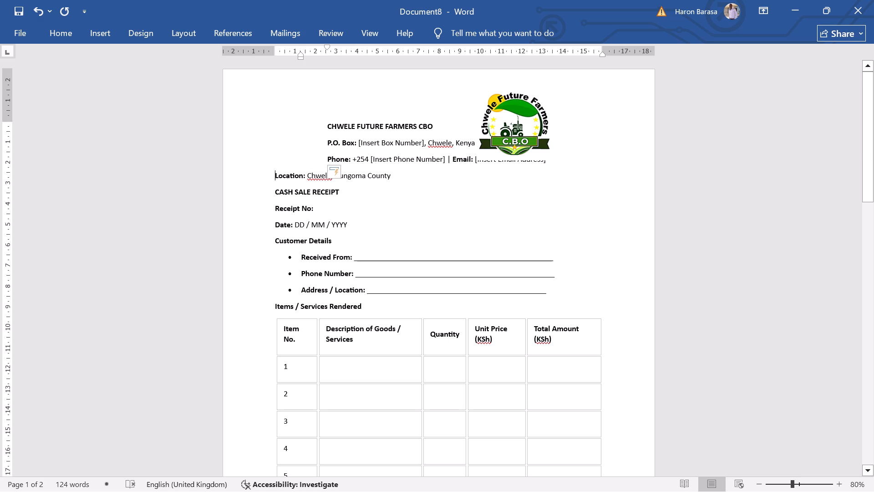
{"action": "key", "text": "Tab"}
{"action": "key", "text": "Tab"}
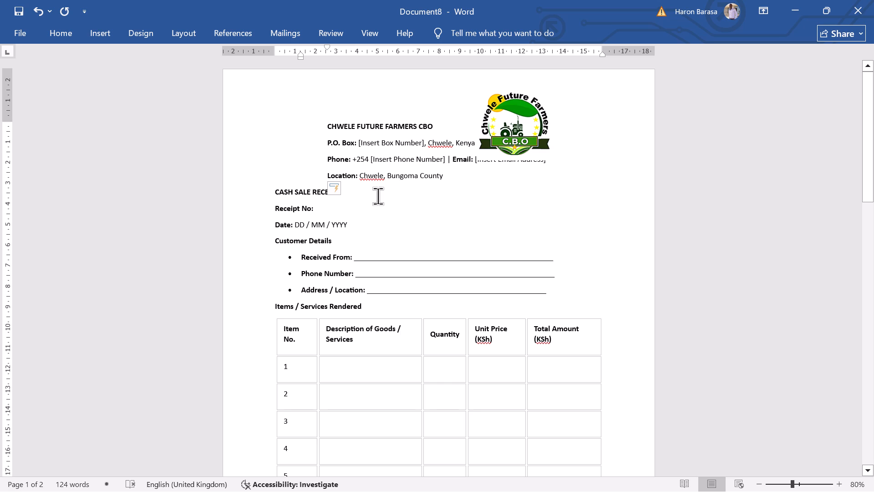
Place the logo to the left of the indented heading and contact lines, extending slightly into the left margin.
{"action": "left_click", "coordinate": [396, 179]}
{"action": "left_click_drag", "start_coordinate": [513, 128], "coordinate": [285, 148]}
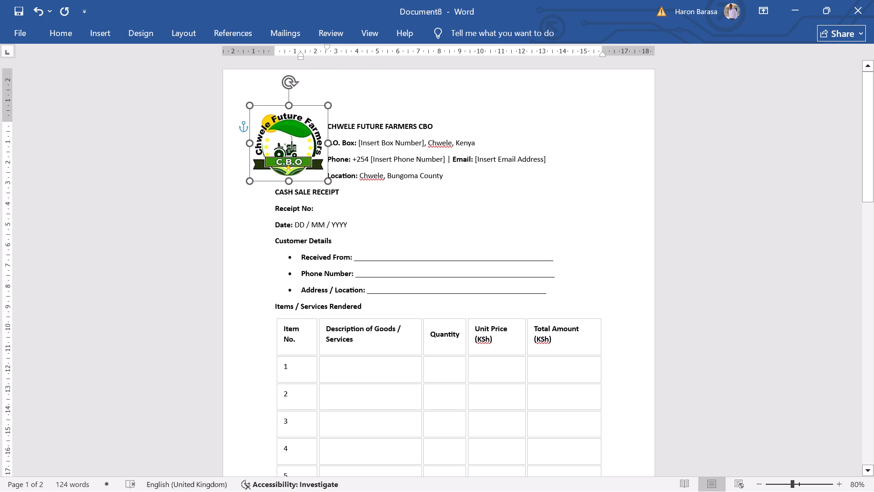
{"action": "left_click_drag", "start_coordinate": [285, 148], "coordinate": [282, 148]}
{"action": "left_click", "coordinate": [358, 138]}
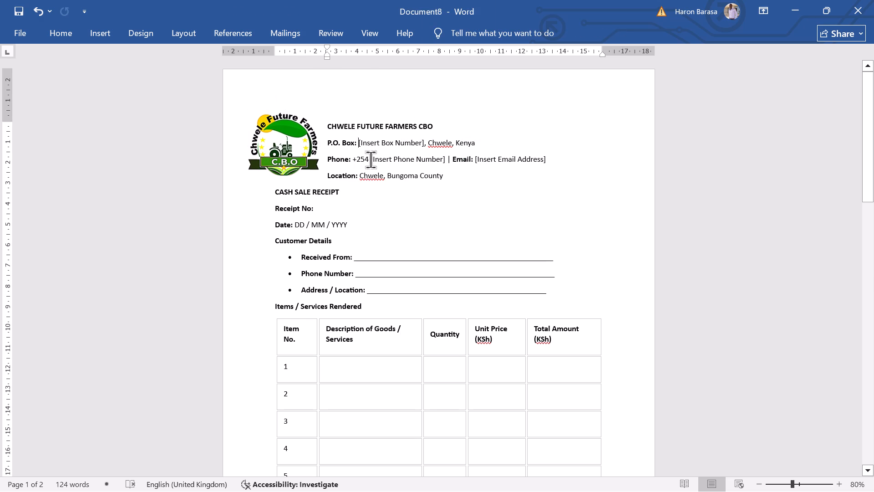
{"action": "left_click", "coordinate": [325, 127]}
{"action": "left_click", "coordinate": [288, 137]}
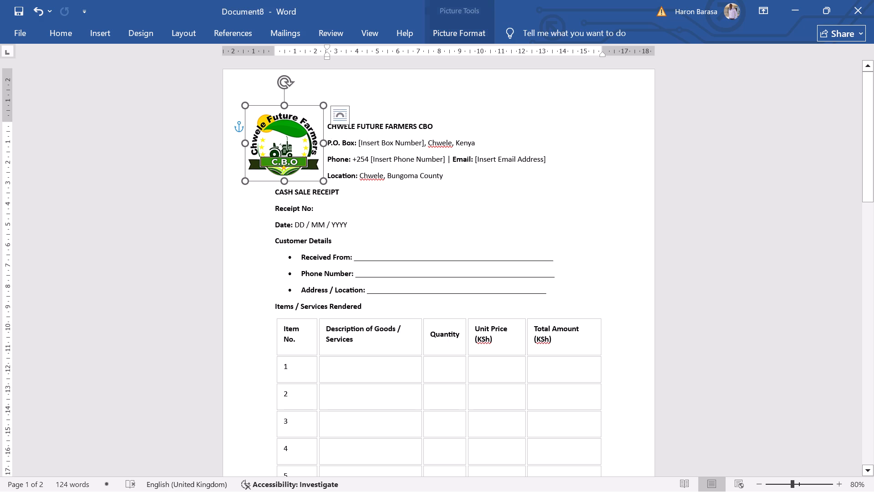
{"action": "left_click", "coordinate": [182, 38]}
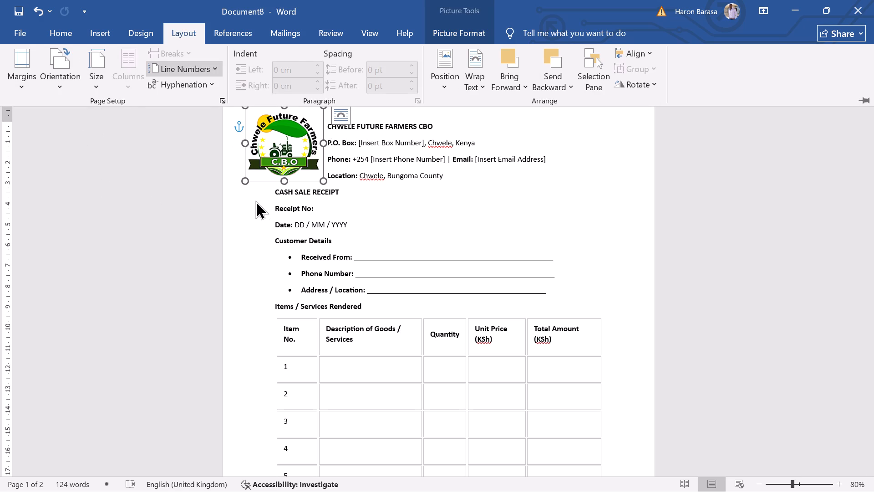
Indent the CASH SALE RECEIPT line by four levels, to about 5 cm, beneath the contact lines.
{"action": "left_click", "coordinate": [269, 194]}
{"action": "left_click", "coordinate": [269, 193]}
{"action": "key", "text": "Tab"}
{"action": "key", "text": "Tab"}
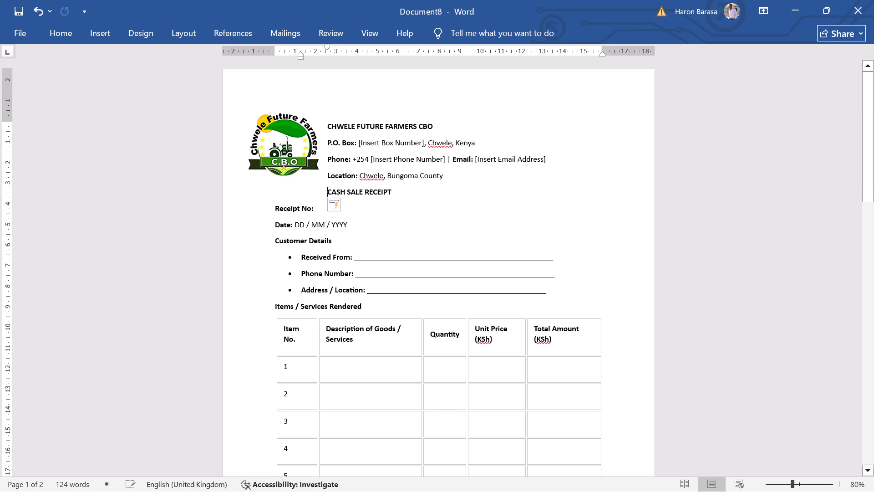
{"action": "key", "text": "Tab"}
{"action": "key", "text": "Tab"}
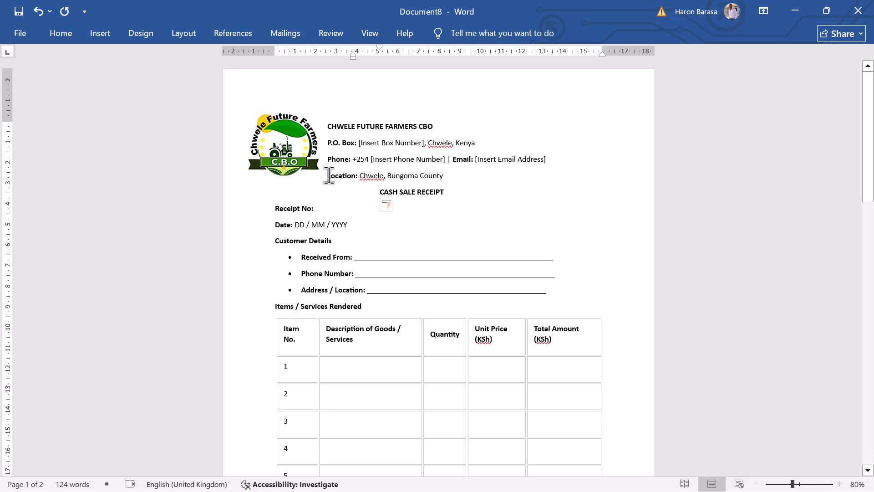
Enlarge the CHWELE FUTURE FARMERS CBO heading to 28 pt.
{"action": "left_click", "coordinate": [326, 124]}
{"action": "left_click_drag", "start_coordinate": [326, 124], "coordinate": [438, 116]}
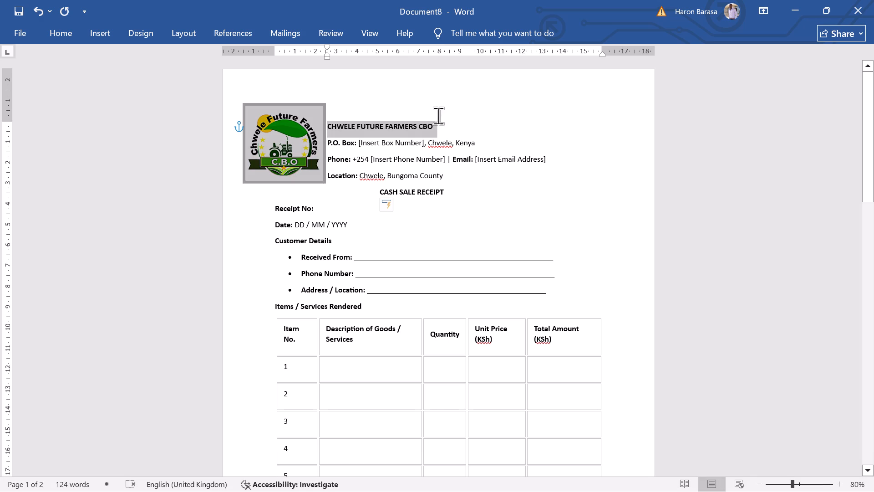
{"action": "left_click_drag", "start_coordinate": [438, 116], "coordinate": [440, 124]}
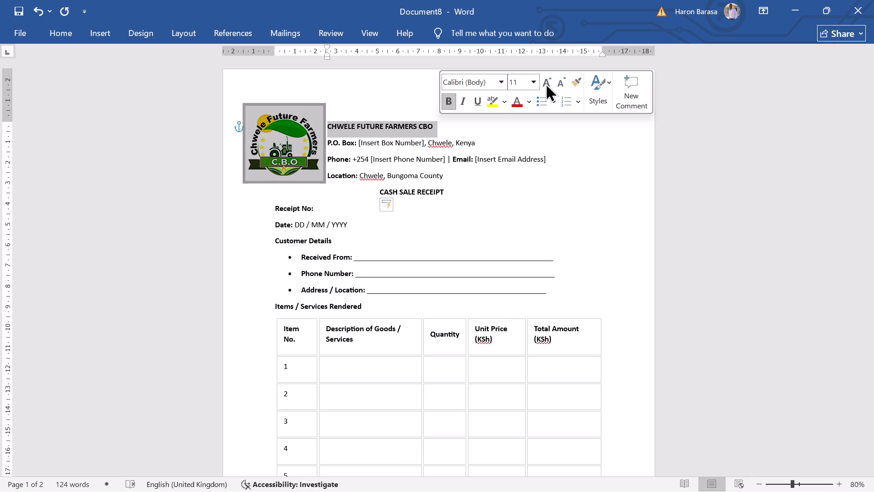
{"action": "triple_click", "coordinate": [545, 83]}
{"action": "triple_click", "coordinate": [545, 83]}
{"action": "double_click", "coordinate": [545, 83]}
{"action": "left_click", "coordinate": [545, 83]}
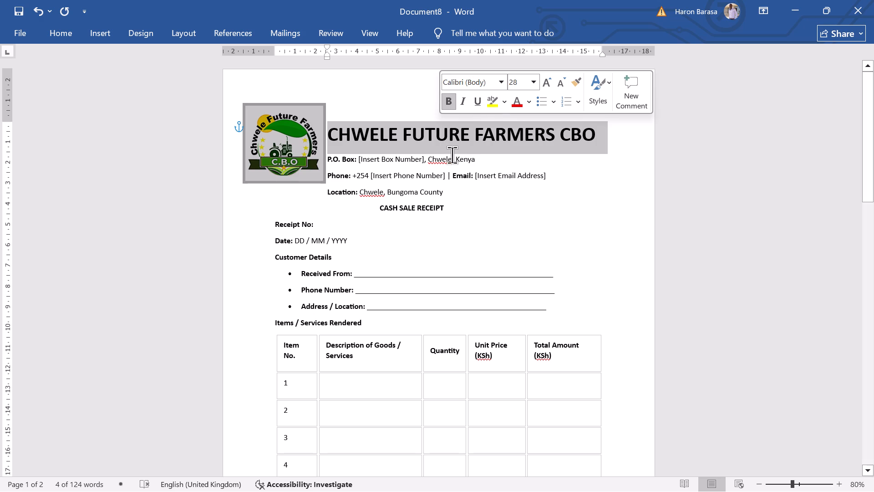
{"action": "left_click", "coordinate": [417, 160]}
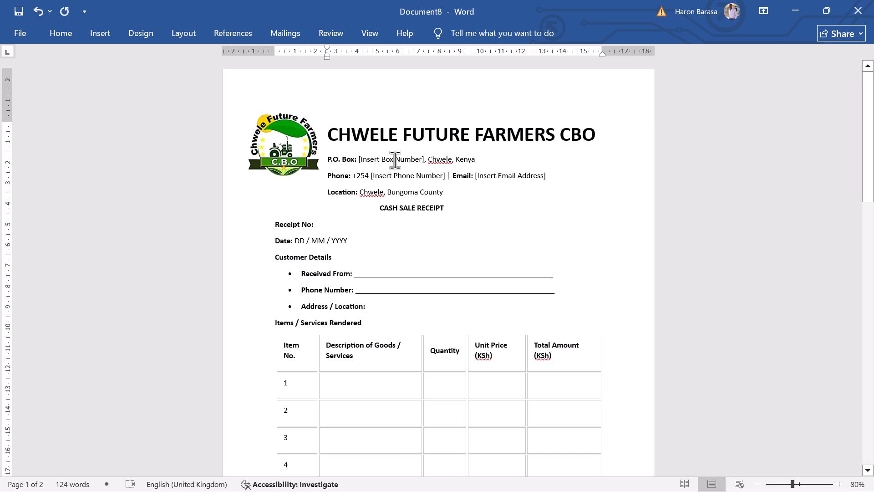
Delete the "[Insert Box Number]," placeholder from the P.O. Box line, keeping "Chwele, Kenya".
{"action": "left_click", "coordinate": [326, 160]}
{"action": "left_click", "coordinate": [475, 157]}
{"action": "left_click", "coordinate": [427, 162]}
{"action": "key", "text": "BackSpace"}
{"action": "key", "text": "BackSpace"}
{"action": "key", "text": "BackSpace"}
{"action": "key", "text": "BackSpace"}
{"action": "key", "text": "BackSpace"}
{"action": "key", "text": "BackSpace"}
{"action": "key", "text": "BackSpace"}
{"action": "key", "text": "BackSpace"}
{"action": "key", "text": "BackSpace"}
{"action": "key", "text": "BackSpace"}
{"action": "key", "text": "BackSpace"}
{"action": "key", "text": "BackSpace"}
{"action": "key", "text": "BackSpace"}
{"action": "key", "text": "BackSpace"}
{"action": "key", "text": "BackSpace"}
{"action": "key", "text": "BackSpace"}
{"action": "key", "text": "BackSpace"}
{"action": "key", "text": "BackSpace"}
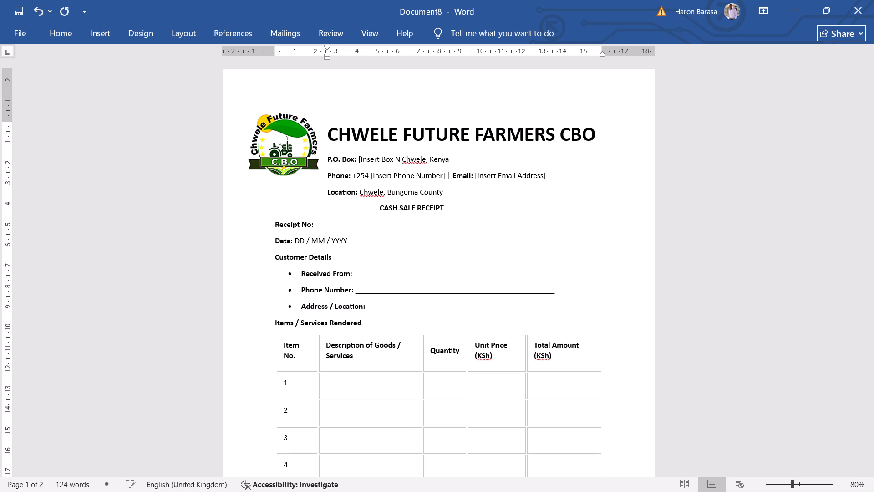
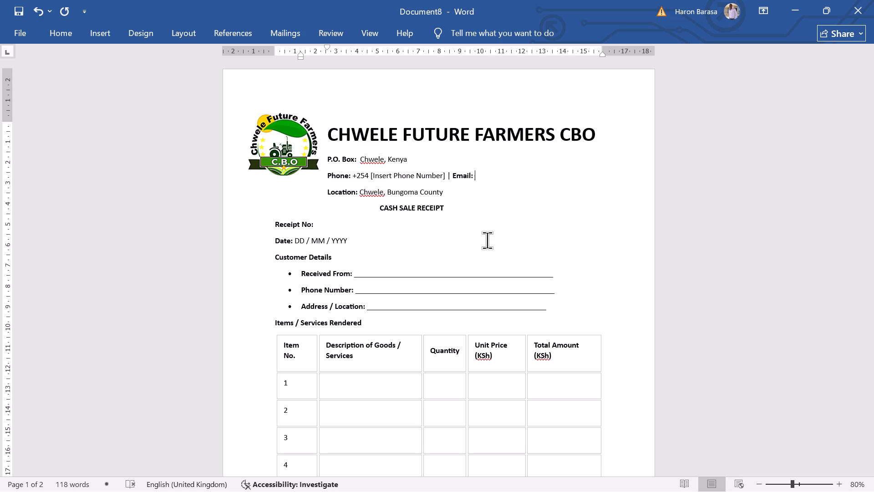
Enter the organisation's email address after the Email label in the letterhead contact lines.
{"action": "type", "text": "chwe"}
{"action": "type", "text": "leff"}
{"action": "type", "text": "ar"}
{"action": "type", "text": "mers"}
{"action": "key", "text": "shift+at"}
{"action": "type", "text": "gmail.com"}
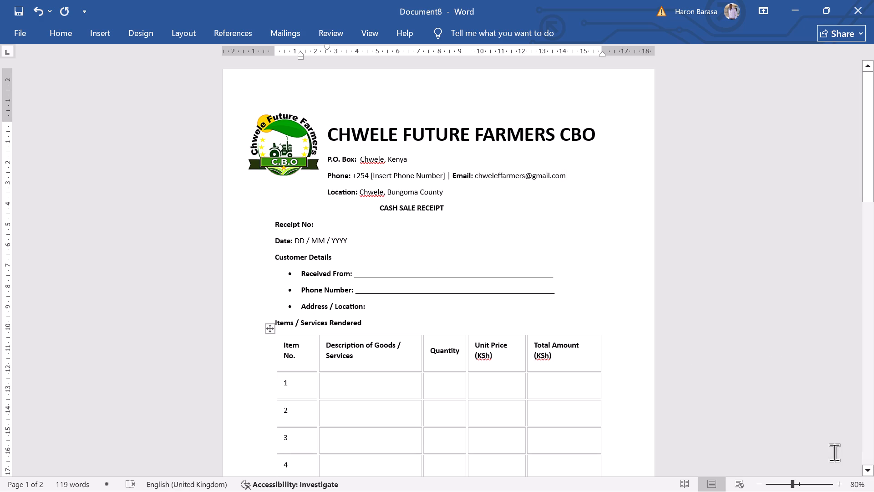
Delete the "[Insert Phone Number] |" text between the +254 prefix and the Email label.
{"action": "left_click", "coordinate": [838, 482]}
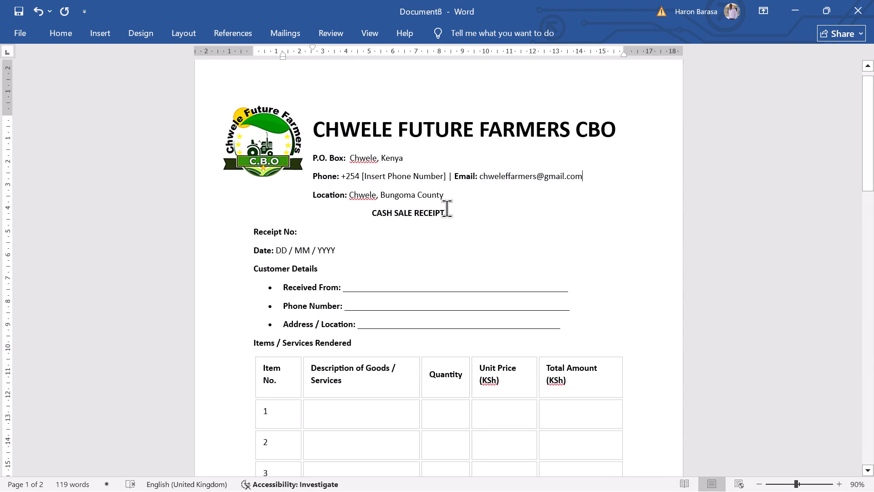
{"action": "left_click", "coordinate": [452, 179]}
Delete the "[Insert Phone Number]" placeholder and the "|" separator before the Email label.
{"action": "key", "text": "BackSpace"}
{"action": "key", "text": "BackSpace"}
{"action": "key", "text": "BackSpace"}
{"action": "key", "text": "BackSpace"}
{"action": "key", "text": "BackSpace"}
{"action": "key", "text": "BackSpace"}
{"action": "key", "text": "BackSpace"}
{"action": "key", "text": "BackSpace"}
{"action": "key", "text": "BackSpace"}
{"action": "key", "text": "BackSpace"}
{"action": "key", "text": "BackSpace"}
{"action": "key", "text": "BackSpace"}
{"action": "key", "text": "BackSpace"}
{"action": "key", "text": "BackSpace"}
{"action": "key", "text": "BackSpace"}
{"action": "key", "text": "BackSpace"}
{"action": "key", "text": "BackSpace"}
{"action": "key", "text": "BackSpace"}
{"action": "key", "text": "BackSpace"}
{"action": "key", "text": "BackSpace"}
{"action": "key", "text": "BackSpace"}
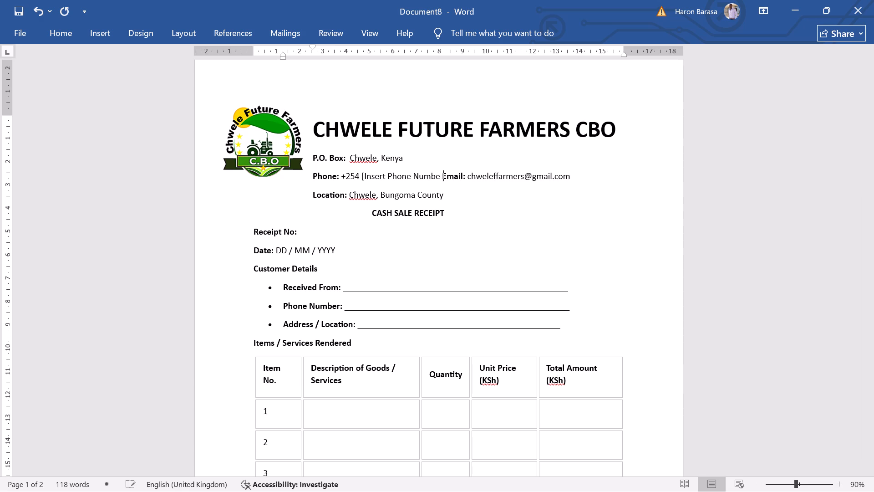
{"action": "key", "text": "BackSpace"}
{"action": "key", "text": "BackSpace"}
{"action": "key", "text": "BackSpace"}
{"action": "key", "text": "BackSpace"}
{"action": "key", "text": "BackSpace"}
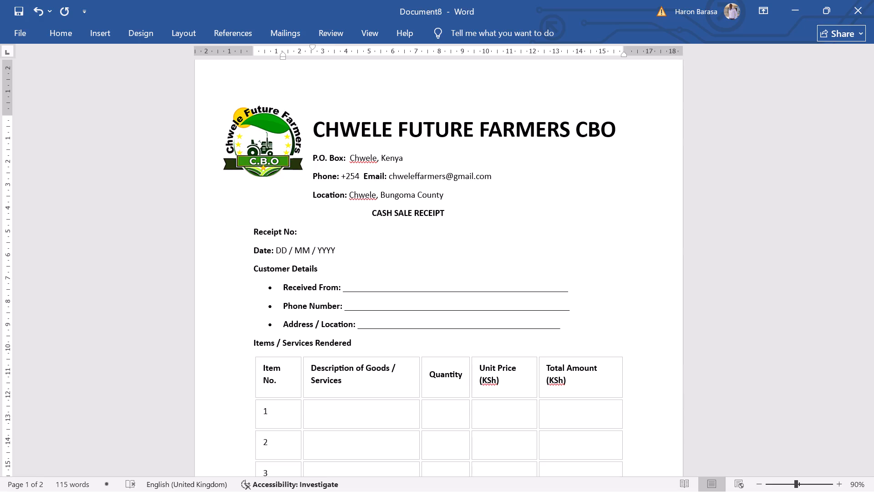
Complete the organisation's phone number following the +254 prefix on the Phone line, leaving a space behind it.
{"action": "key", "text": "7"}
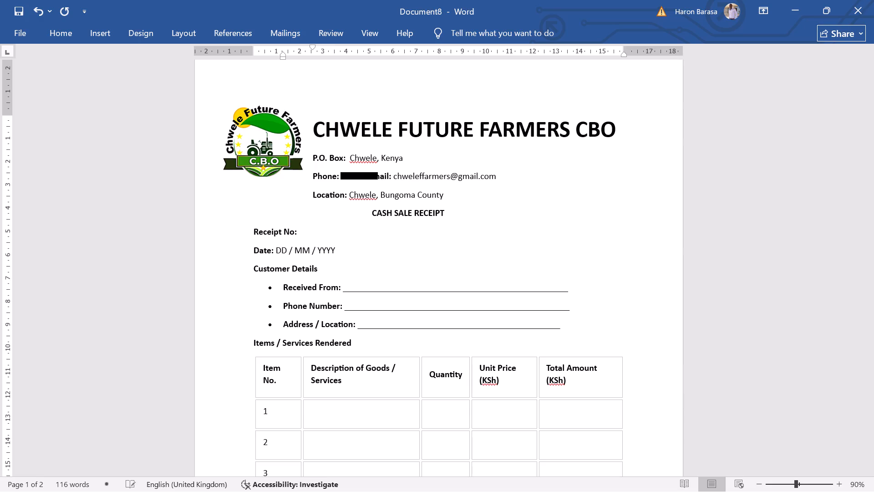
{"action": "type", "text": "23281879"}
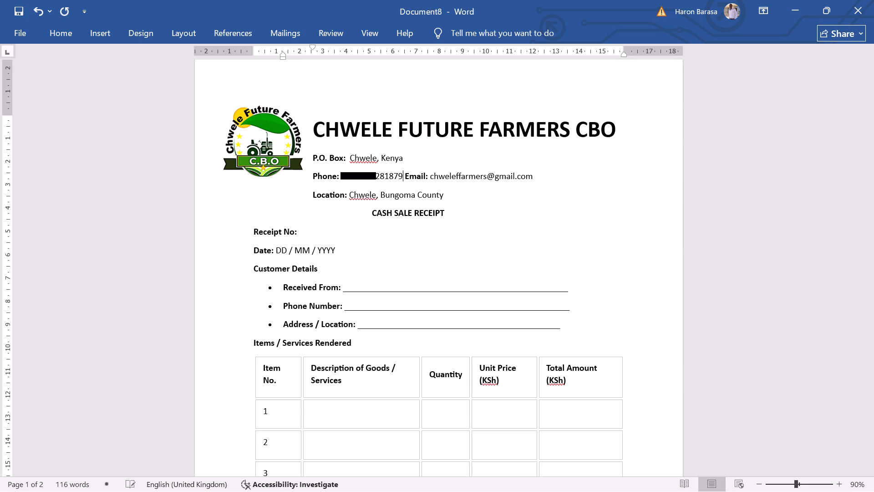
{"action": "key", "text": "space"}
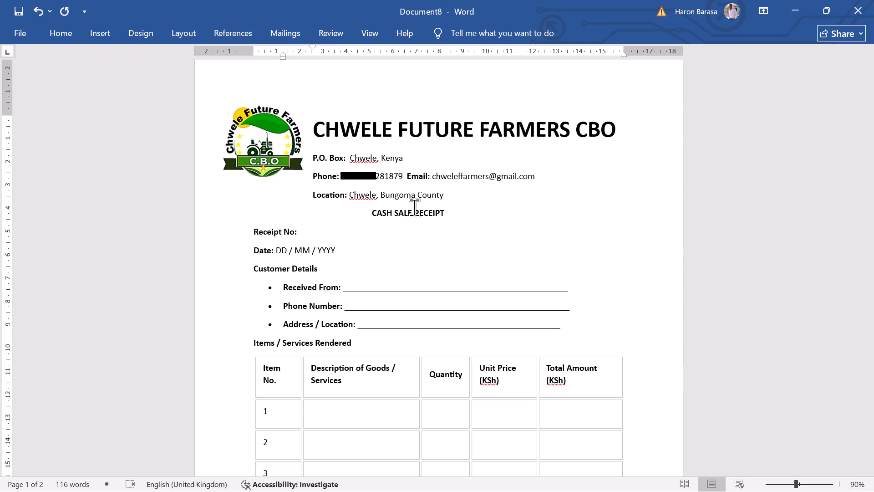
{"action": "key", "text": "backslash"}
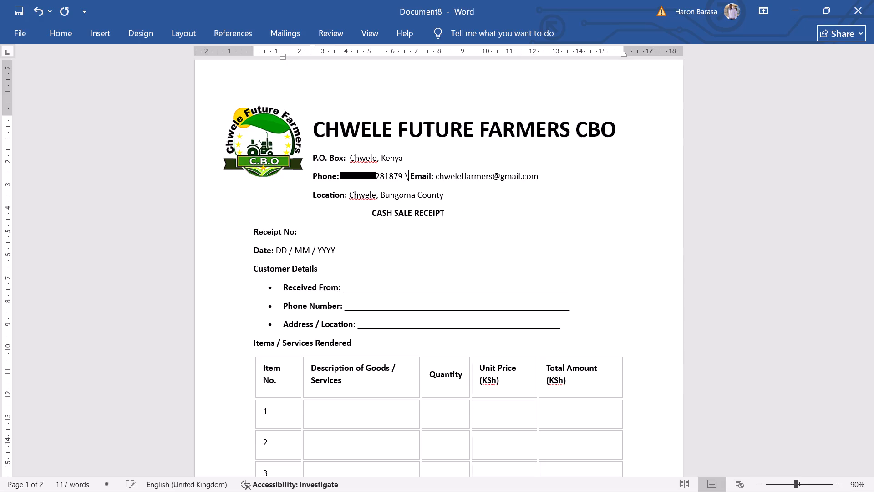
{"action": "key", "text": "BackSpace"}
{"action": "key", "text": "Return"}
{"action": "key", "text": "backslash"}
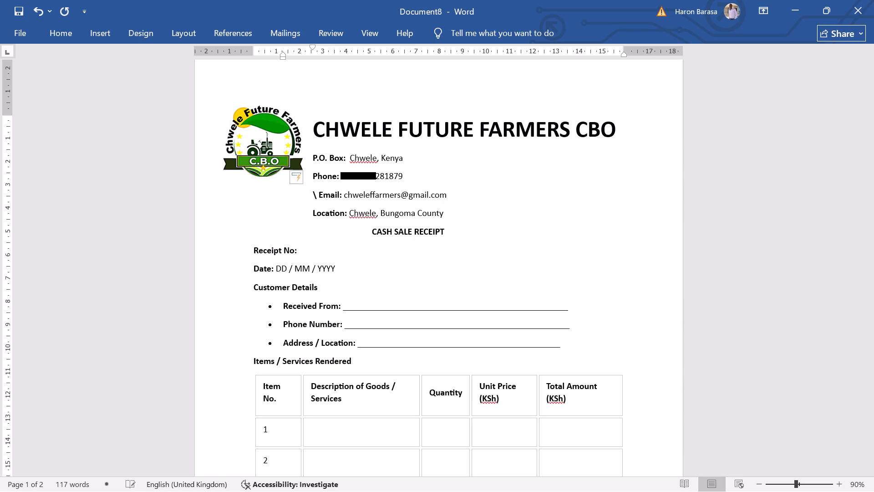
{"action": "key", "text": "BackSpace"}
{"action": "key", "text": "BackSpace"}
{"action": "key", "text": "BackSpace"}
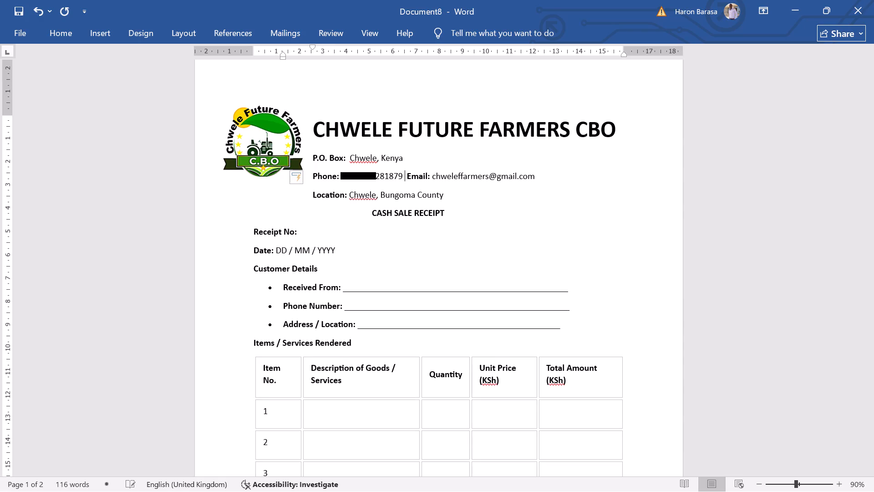
Insert a "|" separator between the phone number and the Email label.
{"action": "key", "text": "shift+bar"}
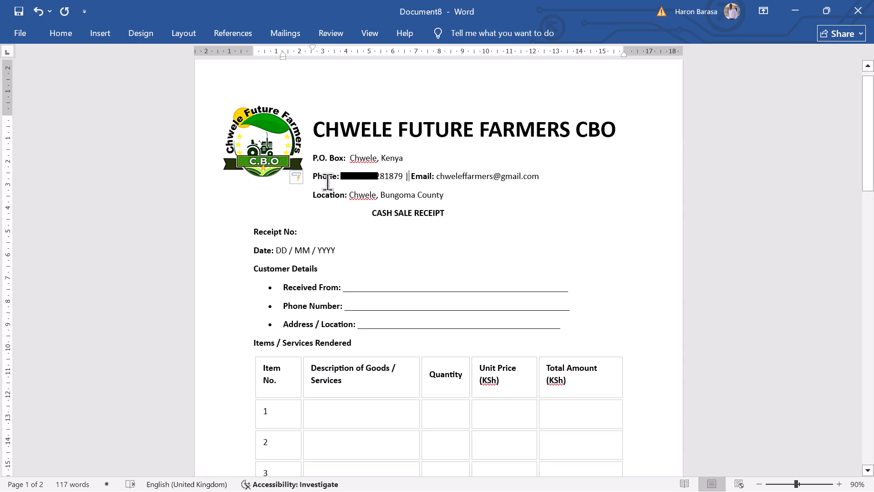
Join the Phone line onto the end of the P.O. Box line, spaced off with a tab.
{"action": "left_click", "coordinate": [310, 178]}
{"action": "key", "text": "BackSpace"}
{"action": "key", "text": "BackSpace"}
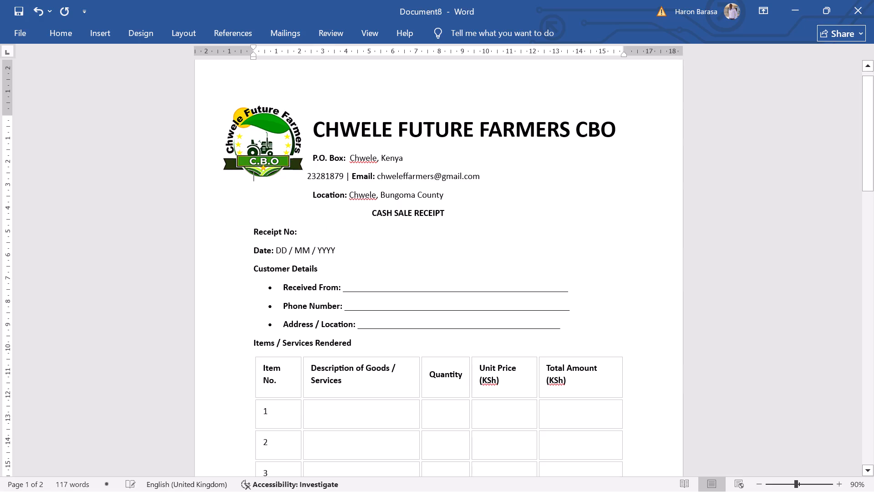
{"action": "key", "text": "Tab"}
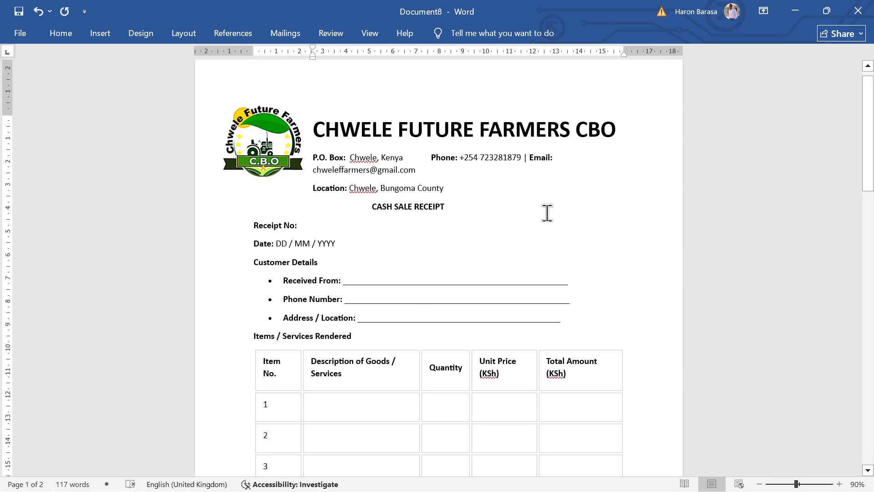
Remove the "|" separator after the phone number and start the Email details on a new line.
{"action": "left_click", "coordinate": [521, 158]}
{"action": "key", "text": "Delete"}
{"action": "key", "text": "Delete"}
{"action": "key", "text": "Delete"}
{"action": "key", "text": "Return"}
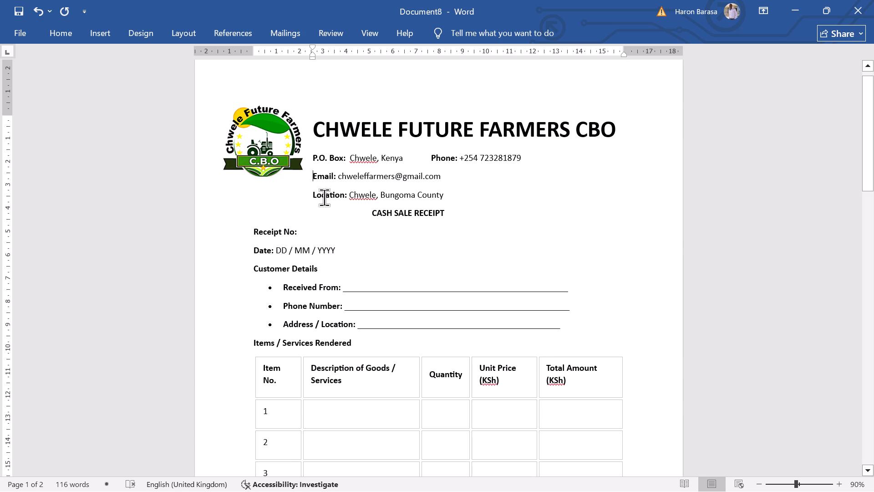
Join the Location line onto the end of the Email line, spaced off with a tab.
{"action": "left_click", "coordinate": [306, 202]}
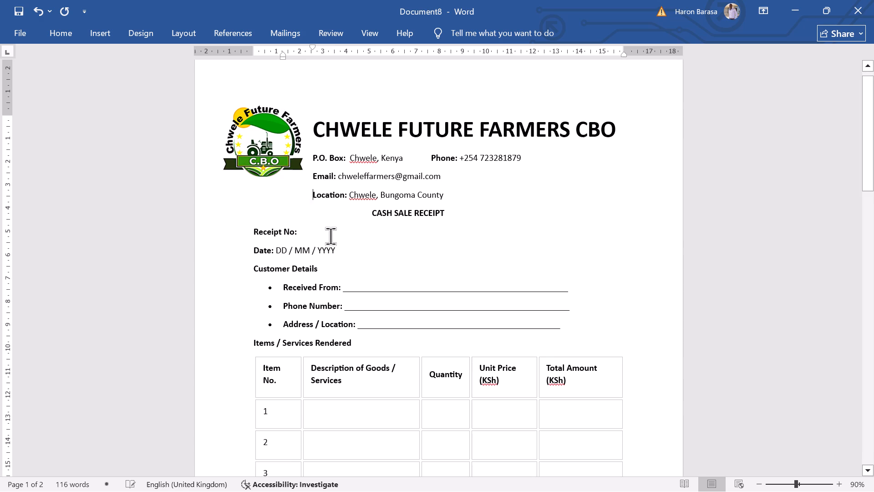
{"action": "key", "text": "BackSpace"}
{"action": "key", "text": "BackSpace"}
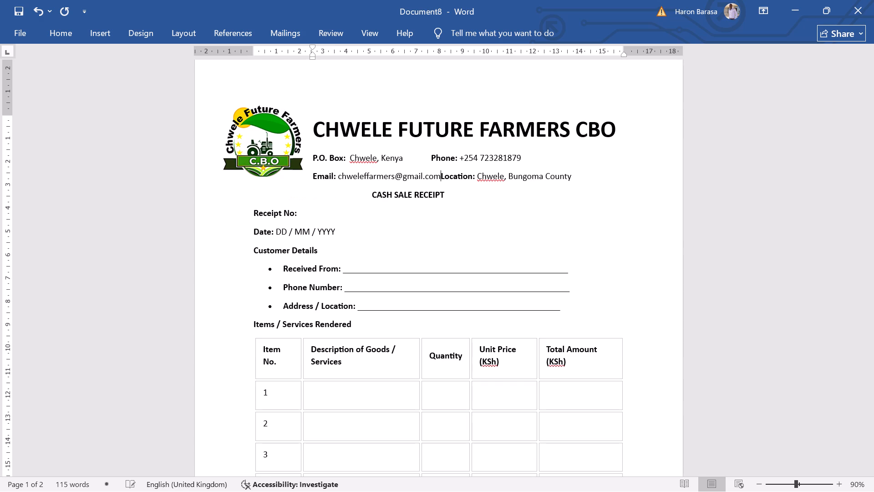
{"action": "key", "text": "Tab"}
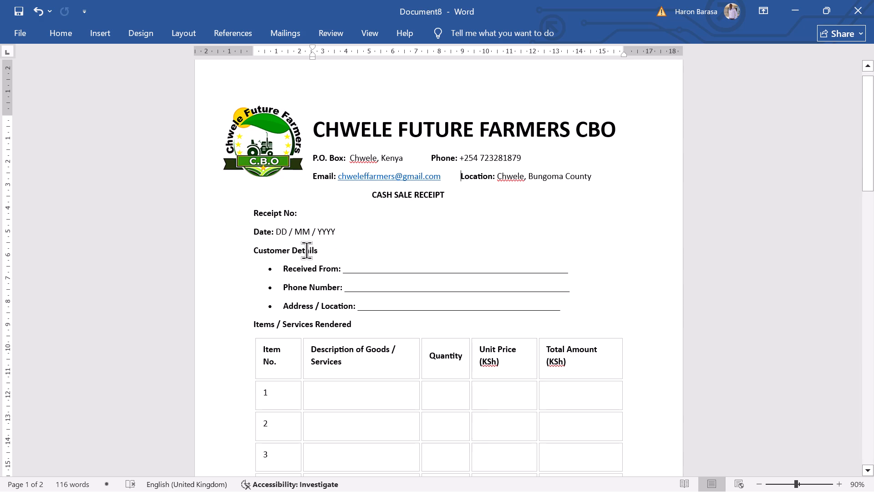
Right-align the Receipt No line beneath the CASH SALE RECEIPT title.
{"action": "left_click", "coordinate": [246, 217]}
{"action": "left_click", "coordinate": [53, 37]}
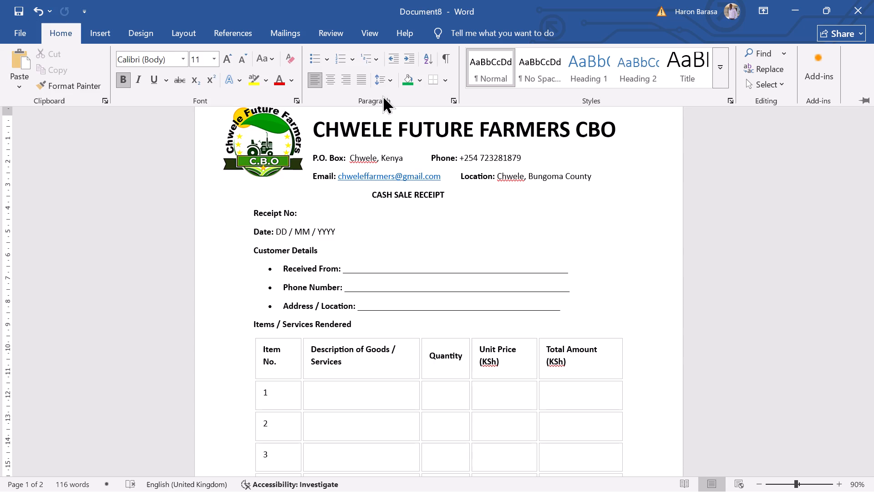
{"action": "left_click", "coordinate": [349, 82]}
Add a dotted fill-in line of 20 dots after the Receipt No label.
{"action": "left_click", "coordinate": [631, 210]}
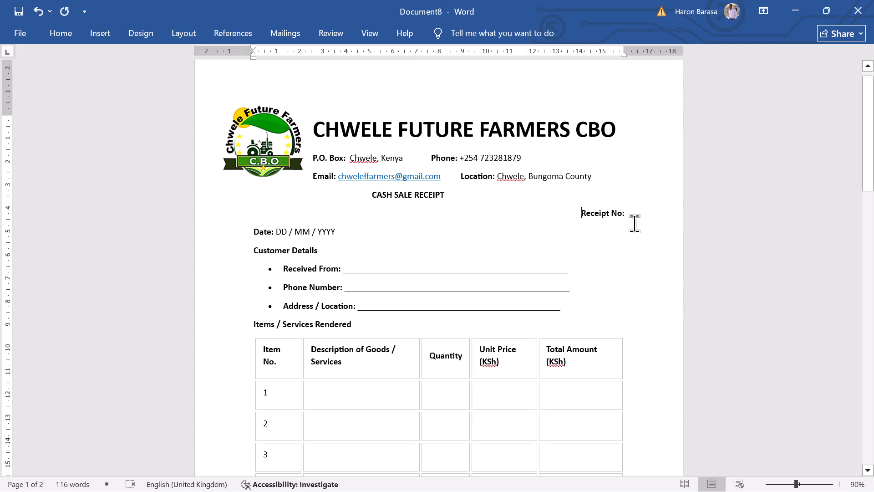
{"action": "left_click", "coordinate": [632, 219]}
{"action": "key", "text": "period"}
{"action": "key", "text": "period"}
{"action": "key", "text": "period"}
{"action": "key", "text": "period"}
{"action": "key", "text": "period"}
{"action": "key", "text": "period"}
{"action": "key", "text": "period"}
{"action": "key", "text": "period"}
{"action": "key", "text": "period"}
{"action": "key", "text": "period"}
{"action": "key", "text": "period"}
{"action": "key", "text": "period"}
{"action": "key", "text": "period"}
{"action": "key", "text": "period"}
{"action": "key", "text": "period"}
{"action": "key", "text": "period"}
{"action": "key", "text": "period"}
{"action": "key", "text": "period"}
{"action": "key", "text": "period"}
{"action": "key", "text": "period"}
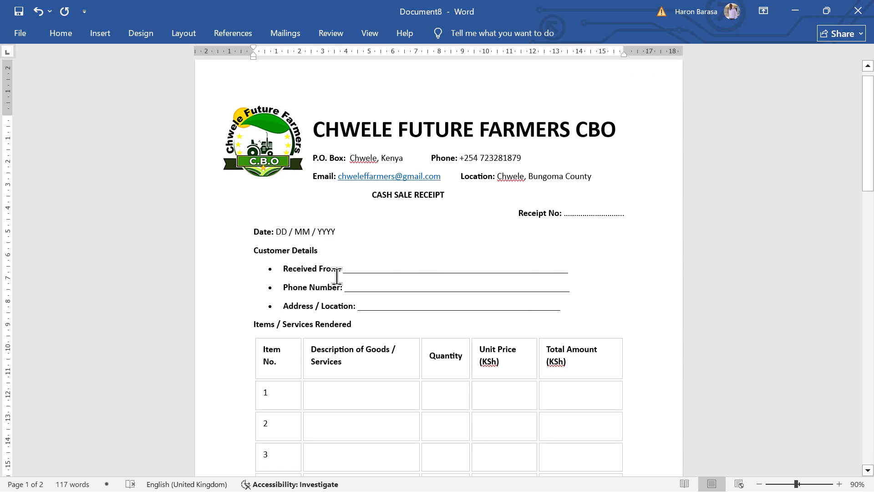
Right-align the Date line beneath the Receipt No line.
{"action": "left_click", "coordinate": [234, 235]}
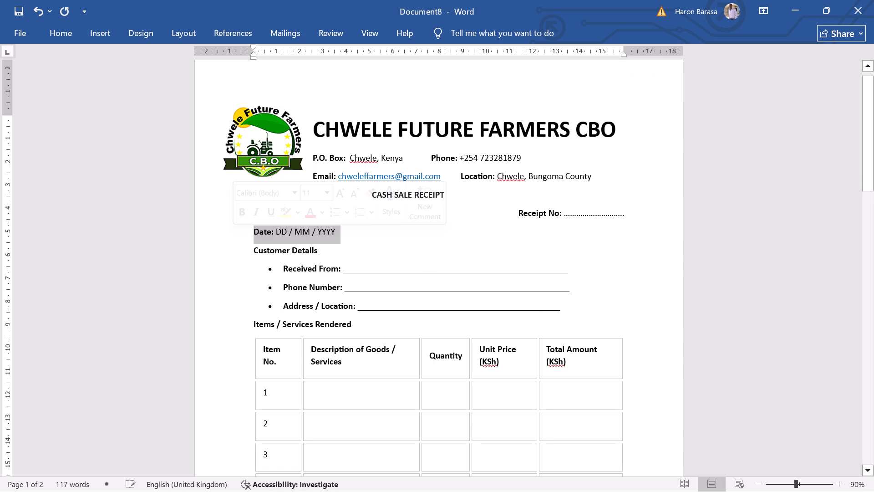
{"action": "left_click", "coordinate": [56, 31]}
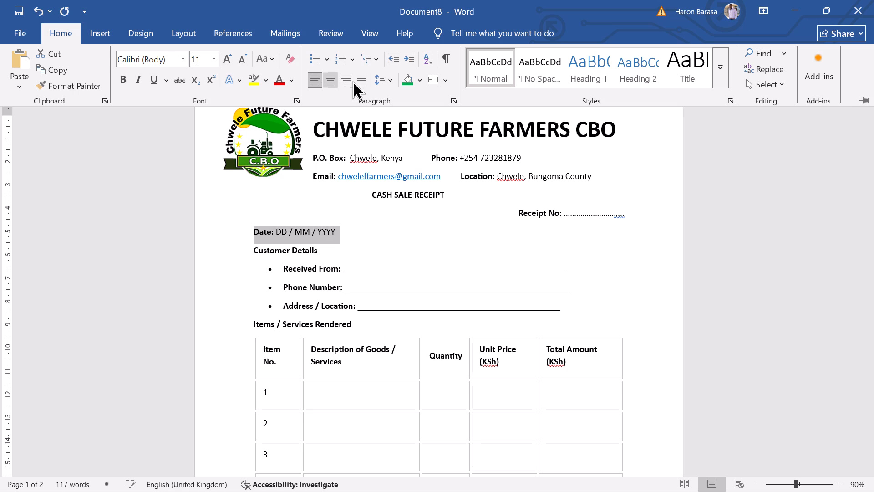
{"action": "left_click", "coordinate": [352, 81]}
Replace DD in the Date line with two separate blanks of two underscores each.
{"action": "left_click", "coordinate": [587, 231]}
{"action": "left_click", "coordinate": [578, 229]}
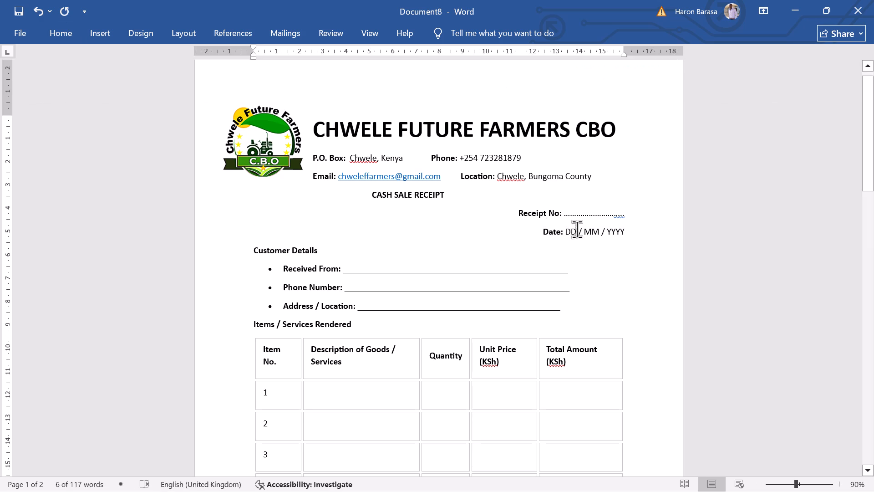
{"action": "key", "text": "BackSpace"}
{"action": "key", "text": "BackSpace"}
{"action": "key", "text": "BackSpace"}
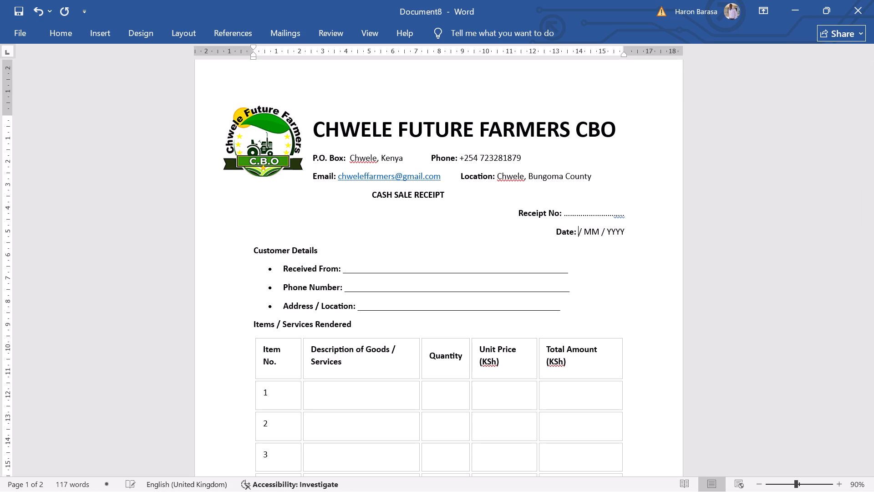
{"action": "type", "text": "___"}
{"action": "key", "text": "space"}
{"action": "key", "text": "space"}
{"action": "key", "text": "space"}
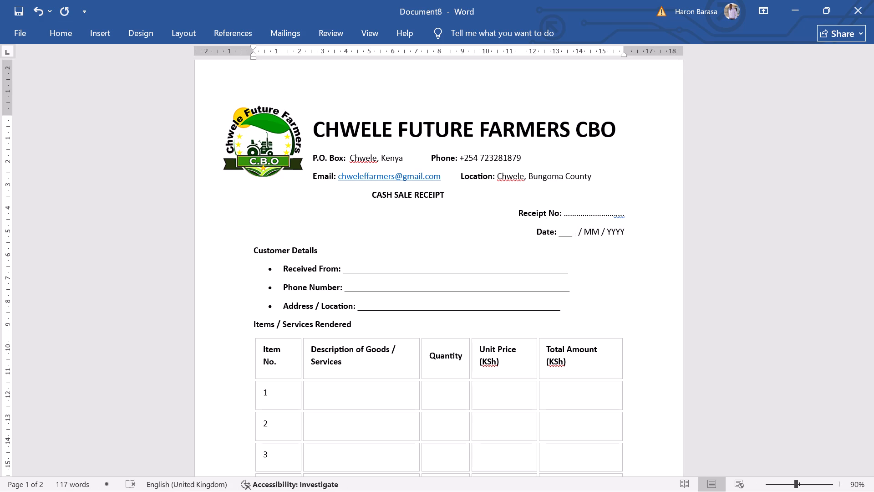
{"action": "key", "text": "BackSpace"}
{"action": "type", "text": "__"}
{"action": "key", "text": "Left"}
{"action": "key", "text": "Left"}
{"action": "key", "text": "Left"}
{"action": "key", "text": "Left"}
{"action": "key", "text": "Left"}
{"action": "key", "text": "BackSpace"}
Replace MM in the Date line with two blanks of two underscores each, separated by a space.
{"action": "key", "text": "Right"}
{"action": "key", "text": "Right"}
{"action": "key", "text": "Right"}
{"action": "key", "text": "Right"}
{"action": "key", "text": "Right"}
{"action": "key", "text": "Right"}
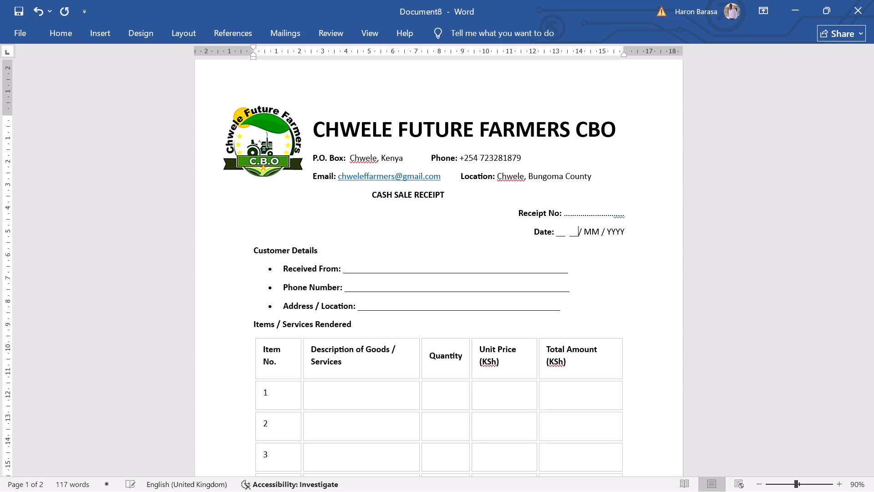
{"action": "key", "text": "Right"}
{"action": "key", "text": "Delete"}
{"action": "key", "text": "Delete"}
{"action": "type", "text": "__"}
{"action": "key", "text": "space"}
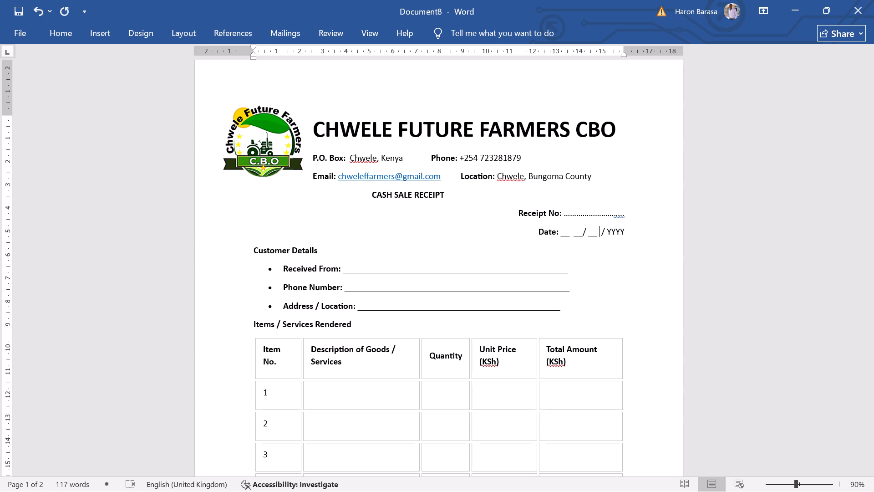
{"action": "type", "text": "__"}
Replace YYYY in the Date line with four blanks of two underscores each, separated by spaces.
{"action": "key", "text": "Right"}
{"action": "key", "text": "Right"}
{"action": "key", "text": "Right"}
{"action": "key", "text": "Delete"}
{"action": "key", "text": "Delete"}
{"action": "key", "text": "Delete"}
{"action": "key", "text": "Delete"}
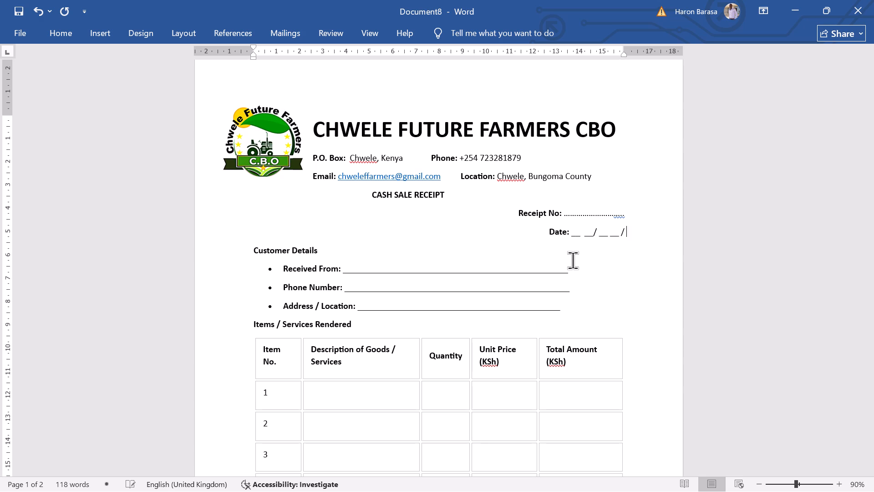
{"action": "type", "text": "__"}
{"action": "key", "text": "space"}
{"action": "type", "text": "__"}
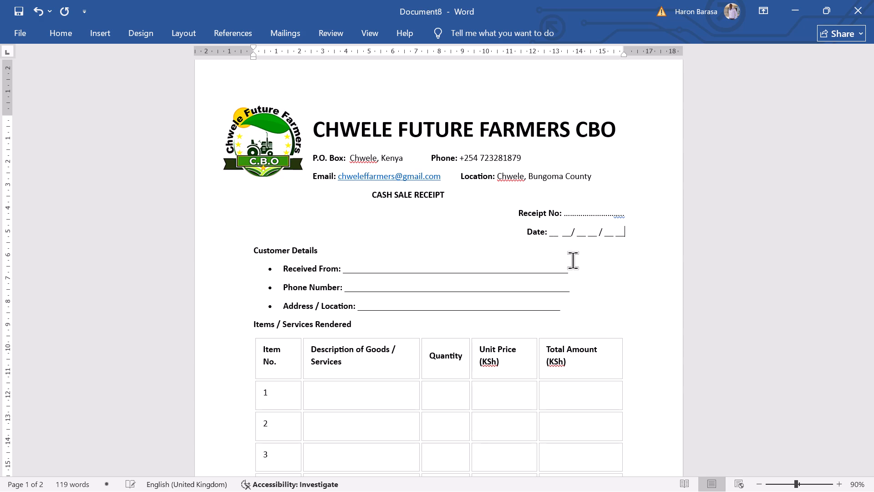
{"action": "key", "text": "space"}
{"action": "type", "text": "__"}
{"action": "key", "text": "space"}
{"action": "type", "text": "__"}
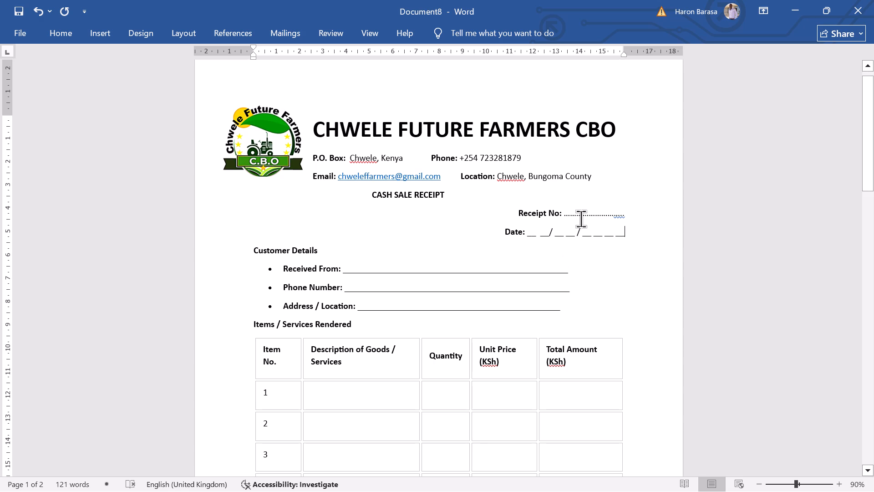
Adjust the Receipt No dotted line by inserting four dots within it and removing two characters from its end.
{"action": "left_click", "coordinate": [590, 212]}
{"action": "type", "text": "...."}
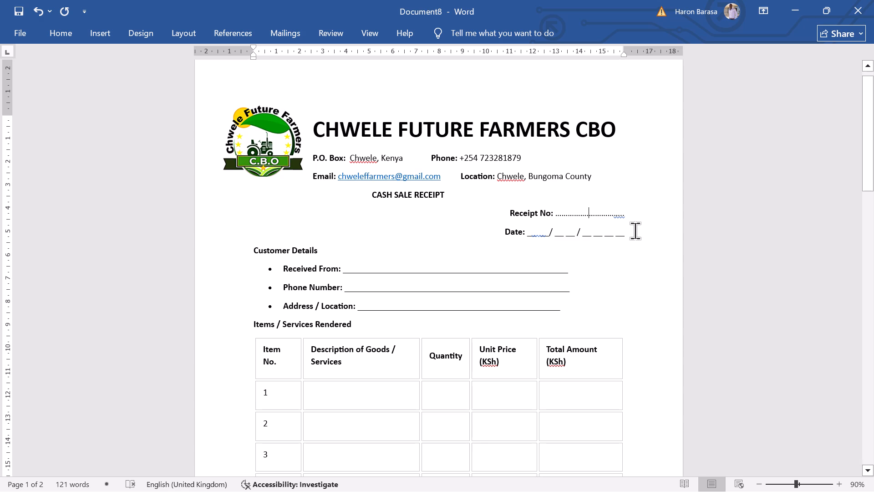
{"action": "left_click", "coordinate": [630, 215]}
{"action": "key", "text": "BackSpace"}
{"action": "key", "text": "BackSpace"}
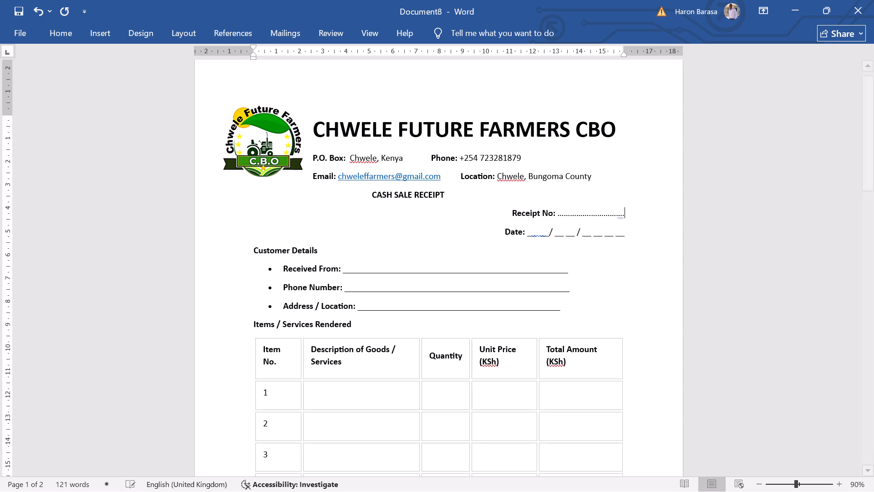
Replace the dotted line after Receipt No with a solid blank of 17 underscores.
{"action": "key", "text": "BackSpace"}
{"action": "key", "text": "BackSpace"}
{"action": "key", "text": "BackSpace"}
{"action": "key", "text": "BackSpace"}
{"action": "key", "text": "BackSpace"}
{"action": "key", "text": "BackSpace"}
{"action": "key", "text": "BackSpace"}
{"action": "key", "text": "BackSpace"}
{"action": "key", "text": "BackSpace"}
{"action": "key", "text": "BackSpace"}
{"action": "key", "text": "BackSpace"}
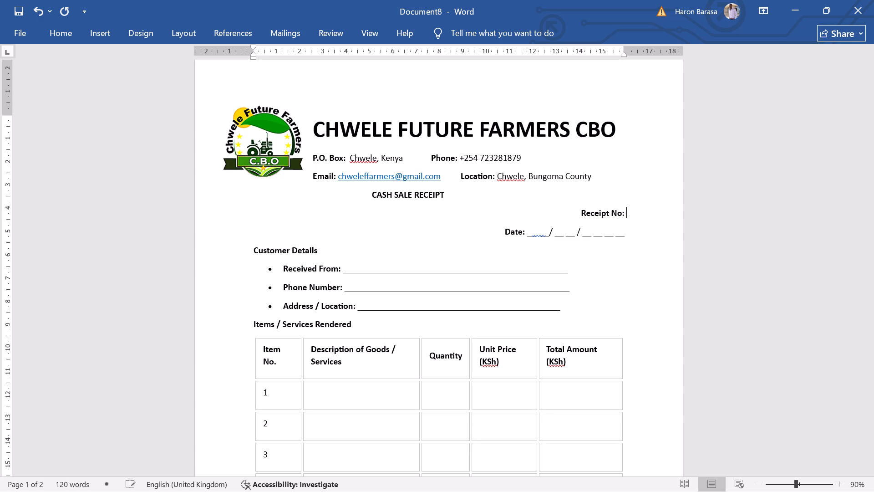
{"action": "type", "text": "________________"}
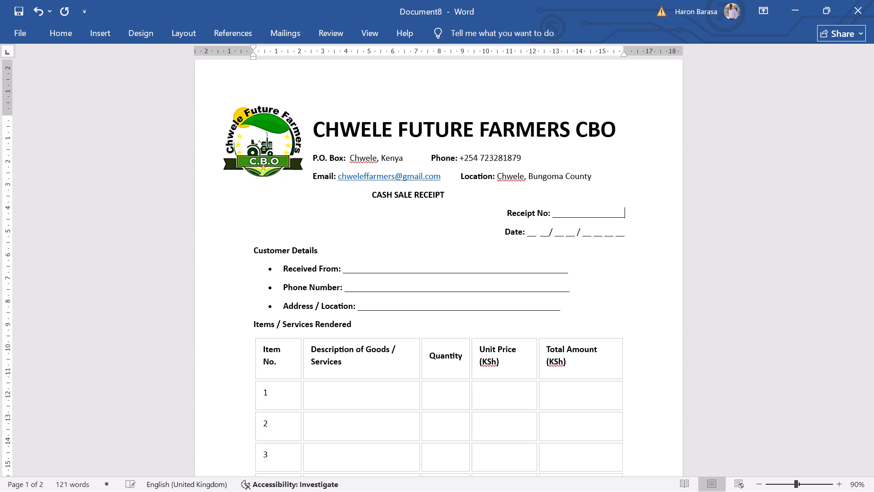
{"action": "key", "text": "shift+underscore"}
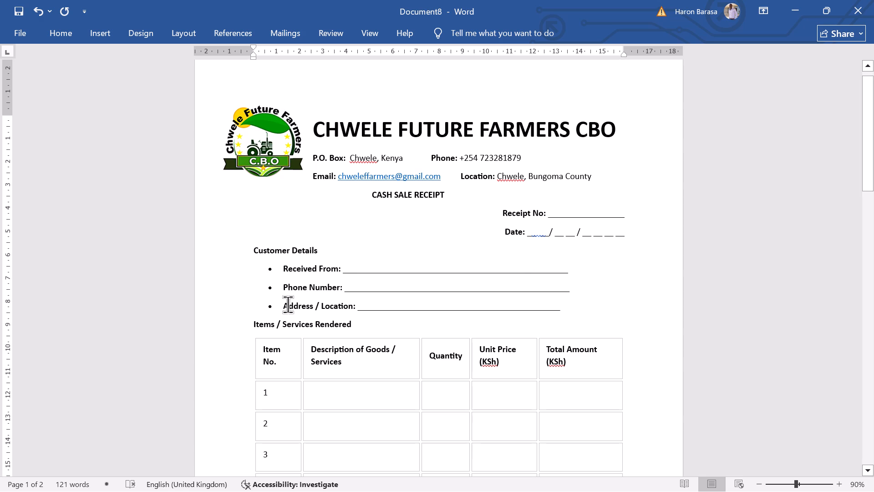
Remove the bold formatting from the Received From, Phone Number and Address / Location bullets.
{"action": "left_click_drag", "start_coordinate": [235, 275], "coordinate": [251, 305]}
{"action": "left_click", "coordinate": [261, 281]}
{"action": "left_click", "coordinate": [307, 298]}
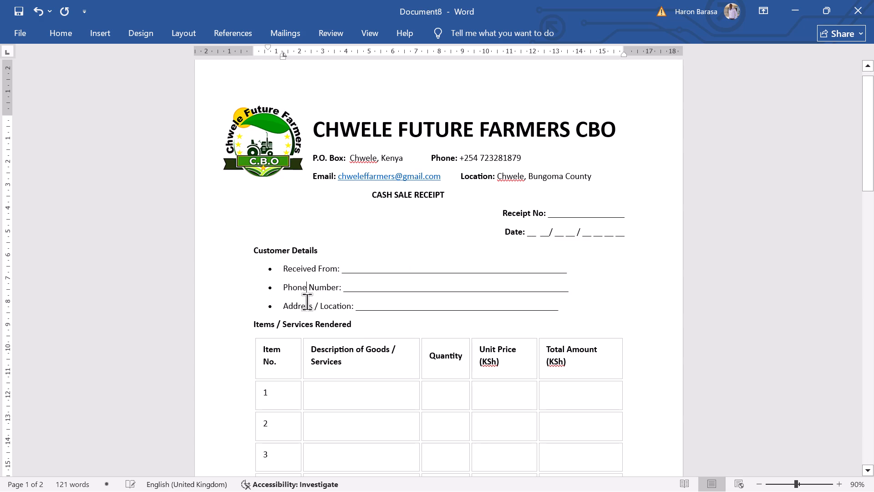
Apply the green banded grid table style with a solid green header row to the whole Items / Services Rendered table.
{"action": "left_click", "coordinate": [235, 326]}
{"action": "left_click", "coordinate": [325, 345]}
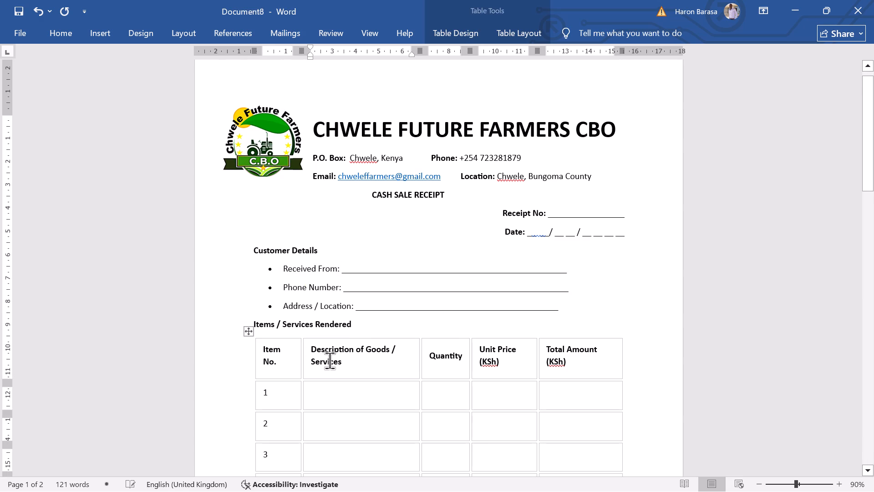
{"action": "scroll", "coordinate": [330, 363], "scroll_direction": "down", "scroll_amount": 2}
{"action": "left_click", "coordinate": [249, 277]}
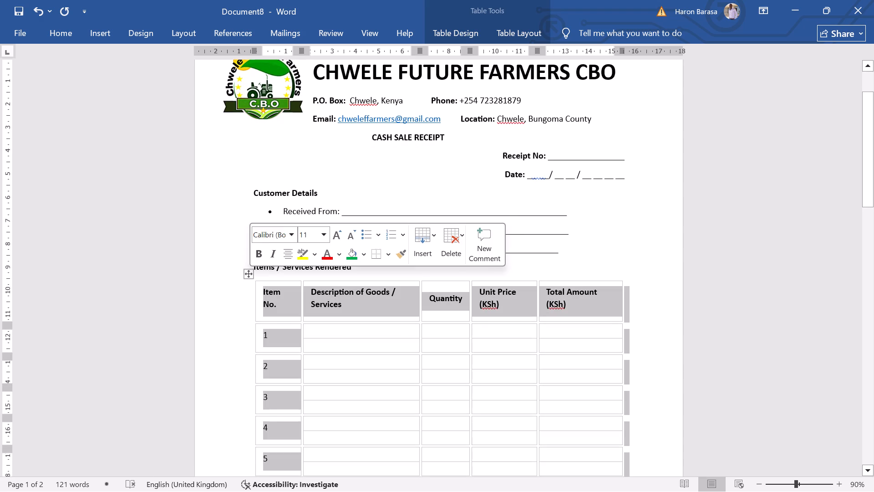
{"action": "left_click", "coordinate": [456, 33]}
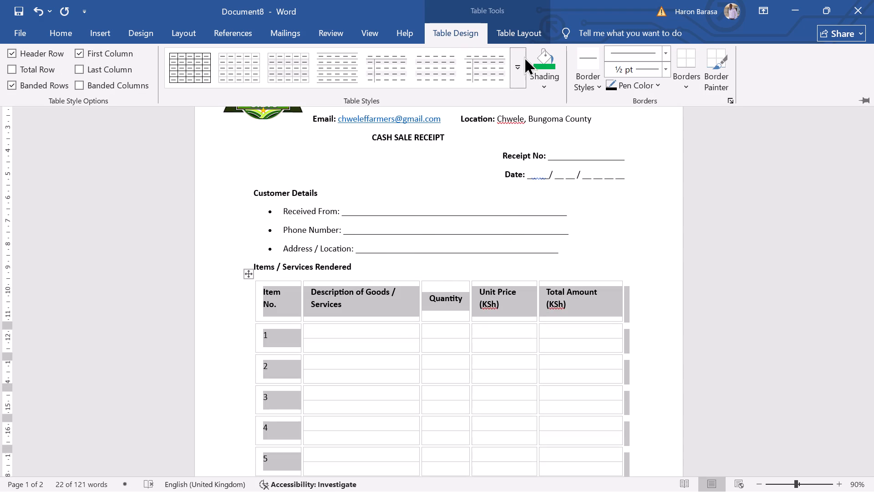
{"action": "left_click", "coordinate": [539, 77]}
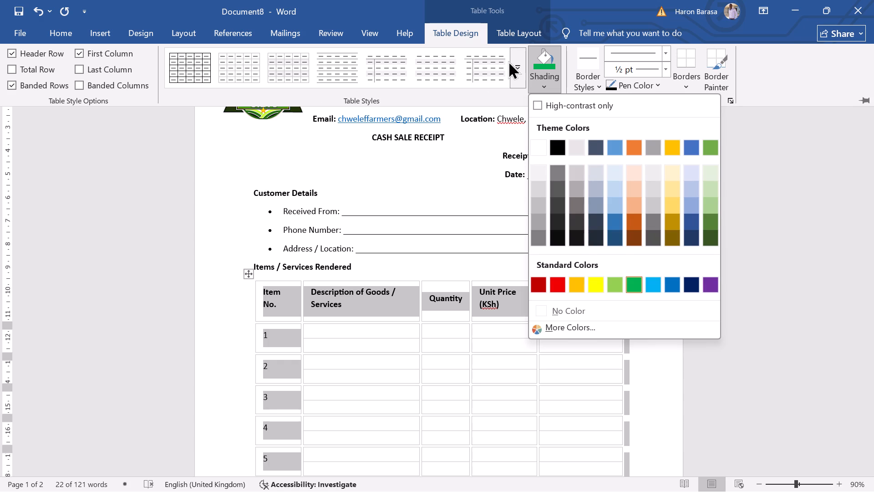
{"action": "left_click", "coordinate": [513, 57]}
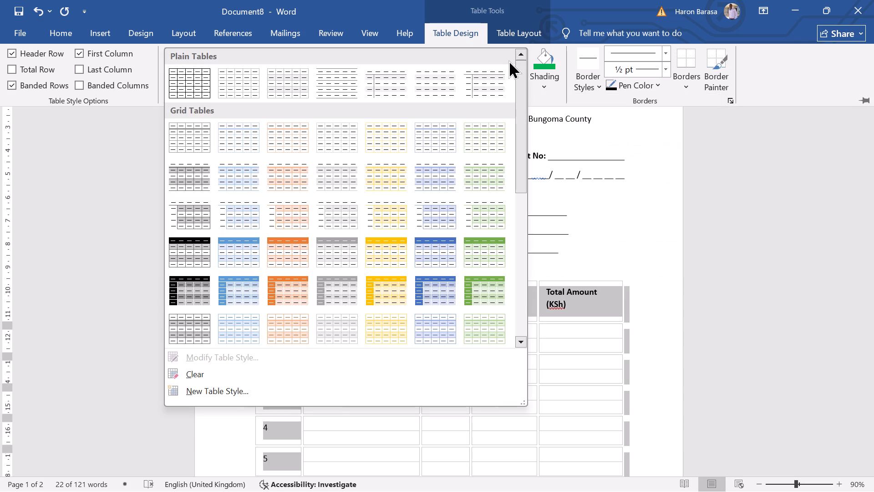
{"action": "left_click", "coordinate": [483, 251]}
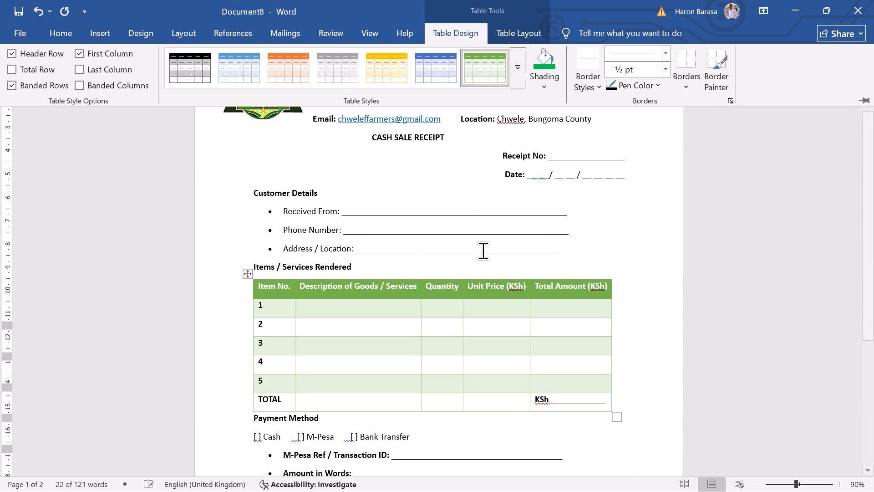
{"action": "left_click", "coordinate": [457, 257]}
{"action": "left_click", "coordinate": [457, 257]}
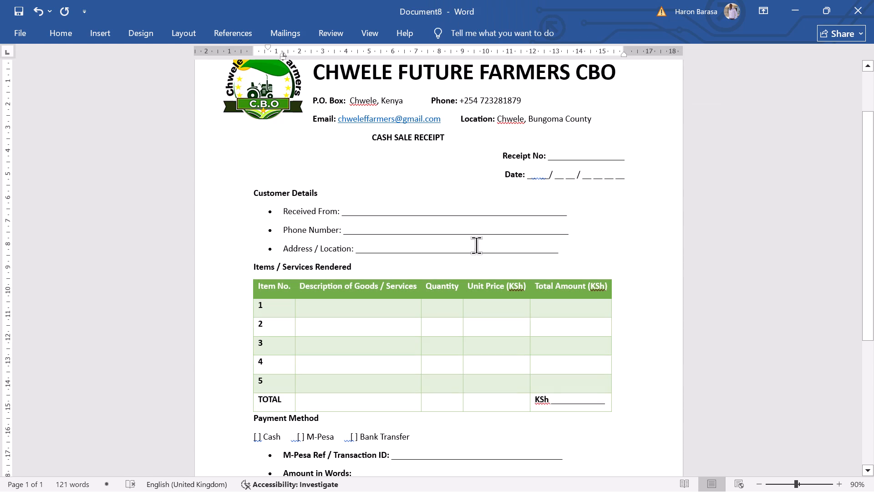
Extend the Amount in Words blank with underscores until its second line is as wide as the first.
{"action": "scroll", "coordinate": [493, 241], "scroll_direction": "down", "scroll_amount": 1}
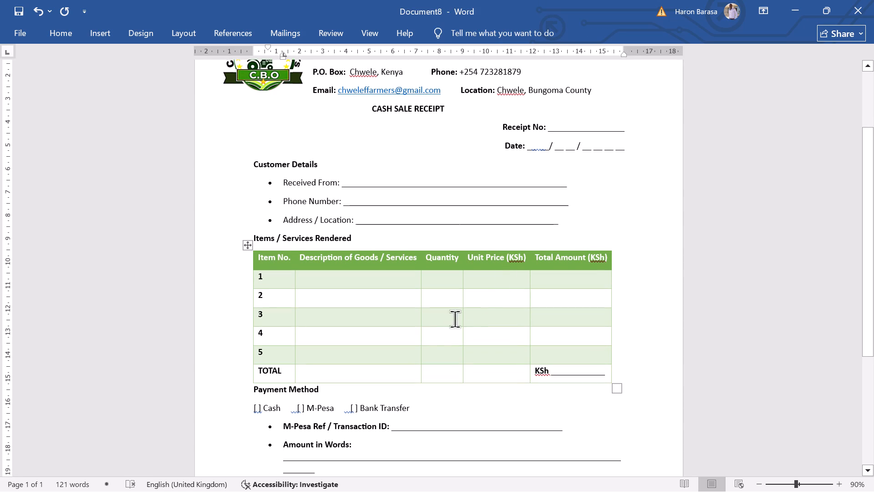
{"action": "scroll", "coordinate": [404, 355], "scroll_direction": "down", "scroll_amount": 4}
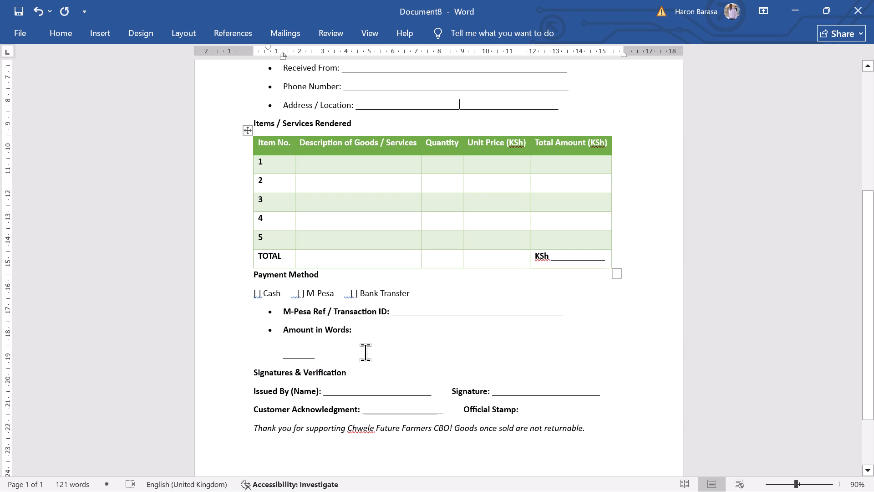
{"action": "left_click", "coordinate": [355, 345]}
{"action": "key", "text": "shift+underscore"}
{"action": "key", "text": "shift+underscore"}
{"action": "key", "text": "shift+underscore"}
{"action": "key", "text": "shift+underscore"}
{"action": "key", "text": "shift+underscore"}
{"action": "key", "text": "shift+underscore"}
{"action": "key", "text": "shift+underscore"}
{"action": "key", "text": "shift+underscore"}
{"action": "key", "text": "shift+underscore"}
{"action": "key", "text": "shift+underscore"}
{"action": "key", "text": "shift+underscore"}
{"action": "key", "text": "shift+underscore"}
{"action": "key", "text": "shift+underscore"}
{"action": "key", "text": "shift+underscore"}
{"action": "key", "text": "shift+underscore"}
{"action": "key", "text": "shift+underscore"}
{"action": "key", "text": "shift+underscore"}
{"action": "key", "text": "shift+underscore"}
{"action": "key", "text": "shift+underscore"}
{"action": "key", "text": "shift+underscore"}
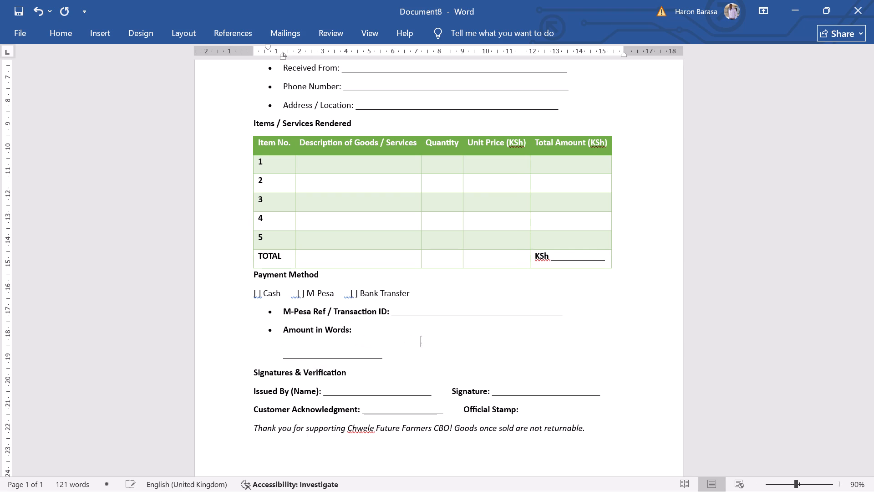
{"action": "type", "text": "___________"}
Delete the Signatures & Verification heading line.
{"action": "scroll", "coordinate": [397, 352], "scroll_direction": "down", "scroll_amount": 3}
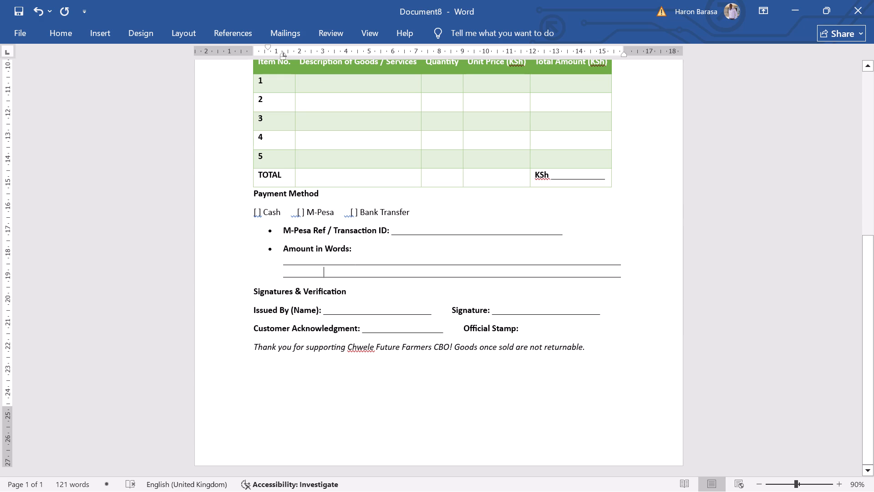
{"action": "left_click_drag", "start_coordinate": [352, 293], "coordinate": [242, 299]}
{"action": "key", "text": "Delete"}
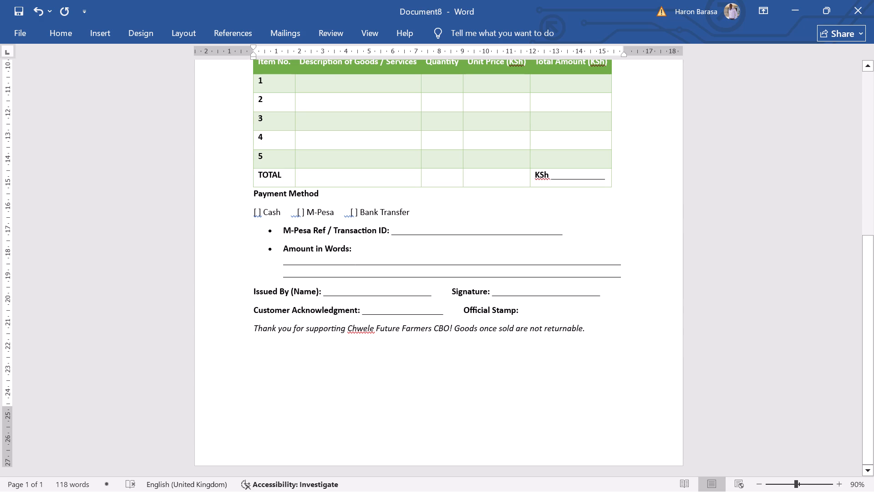
Change the Signature label on the Issued By line to Signature/Stamp.
{"action": "left_click", "coordinate": [488, 292]}
{"action": "key", "text": "slash"}
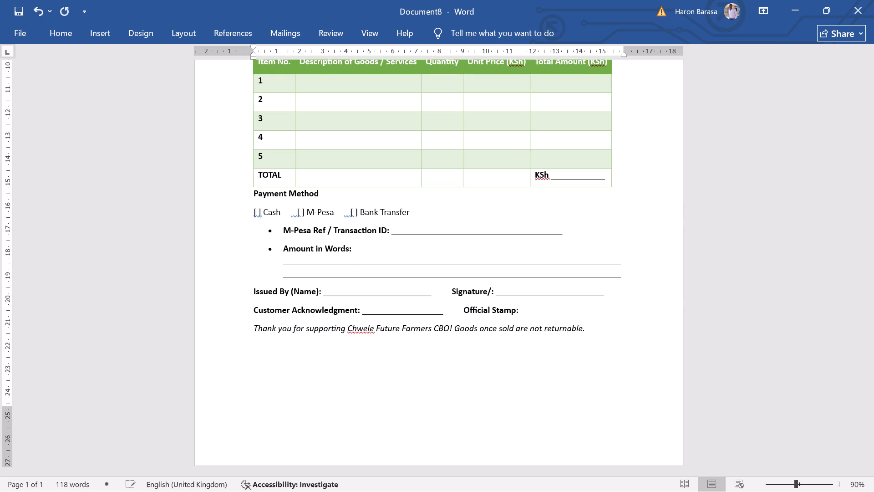
{"action": "key", "text": "s"}
{"action": "type", "text": "tamp"}
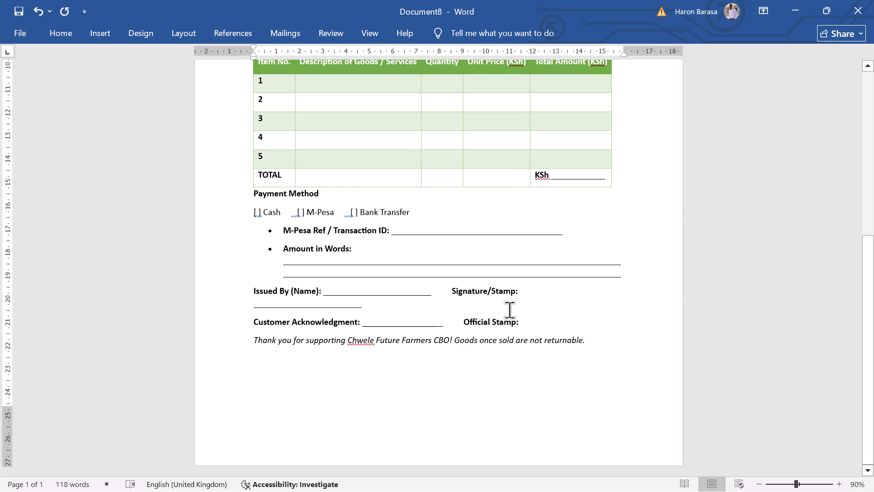
Insert an empty line above the Issued By (Name) line.
{"action": "left_click", "coordinate": [413, 319]}
{"action": "left_click", "coordinate": [375, 307]}
{"action": "left_click", "coordinate": [249, 294]}
{"action": "key", "text": "Return"}
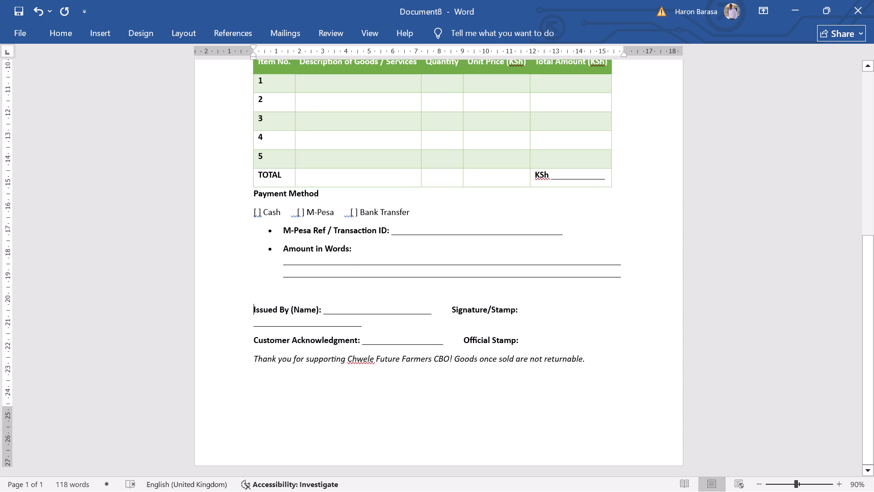
Move the italic thank-you sentence from the end of the receipt into the page footer, without an extra empty paragraph after it.
{"action": "left_click", "coordinate": [229, 365]}
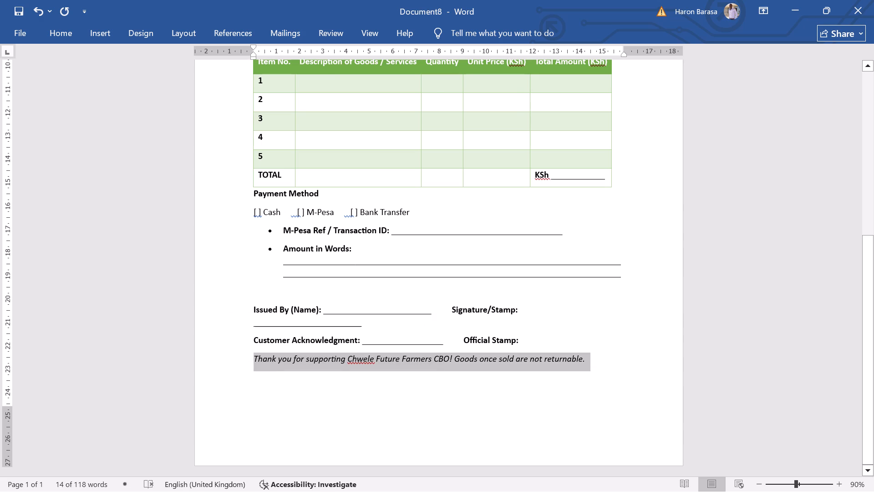
{"action": "key", "text": "ctrl+x"}
{"action": "double_click", "coordinate": [320, 431]}
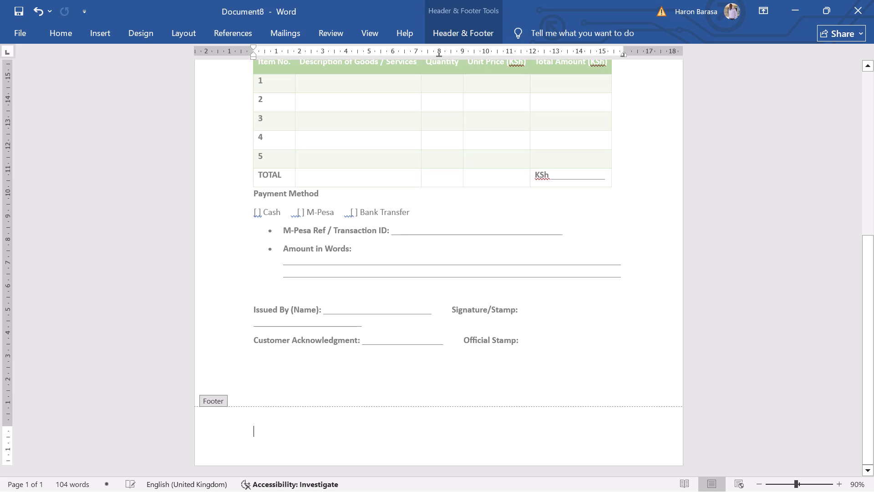
{"action": "key", "text": "ctrl+v"}
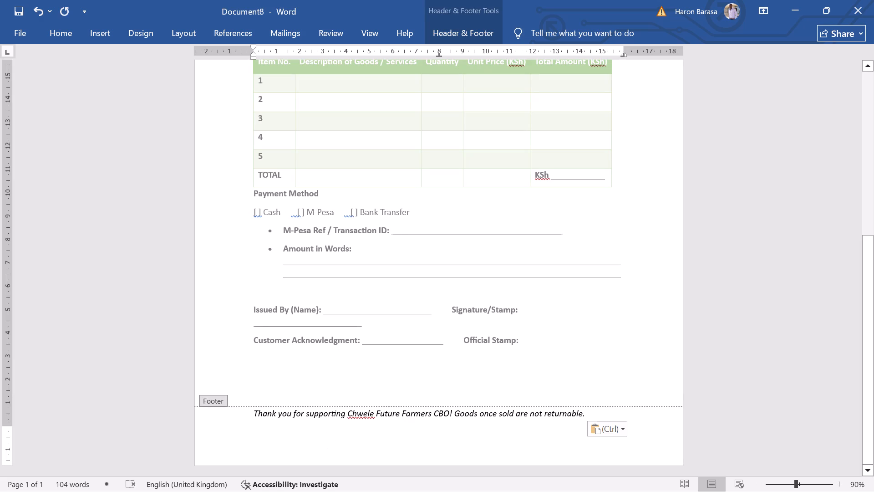
{"action": "key", "text": "BackSpace"}
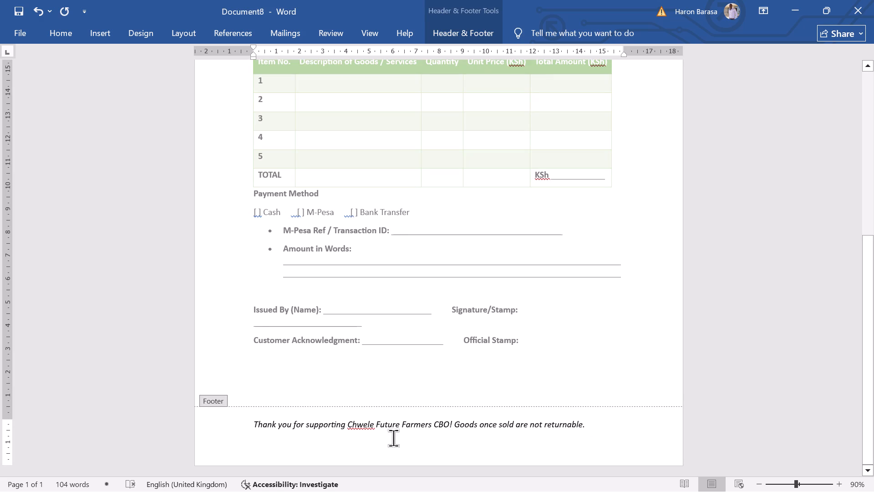
Centre the footer text and put "Goods once sold are not returnable." on its own line, then return to the body.
{"action": "left_click", "coordinate": [79, 40]}
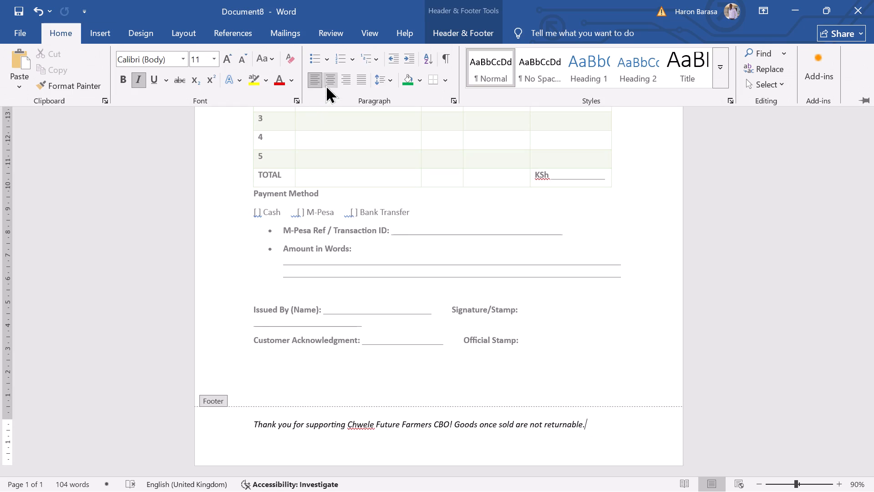
{"action": "left_click", "coordinate": [328, 82]}
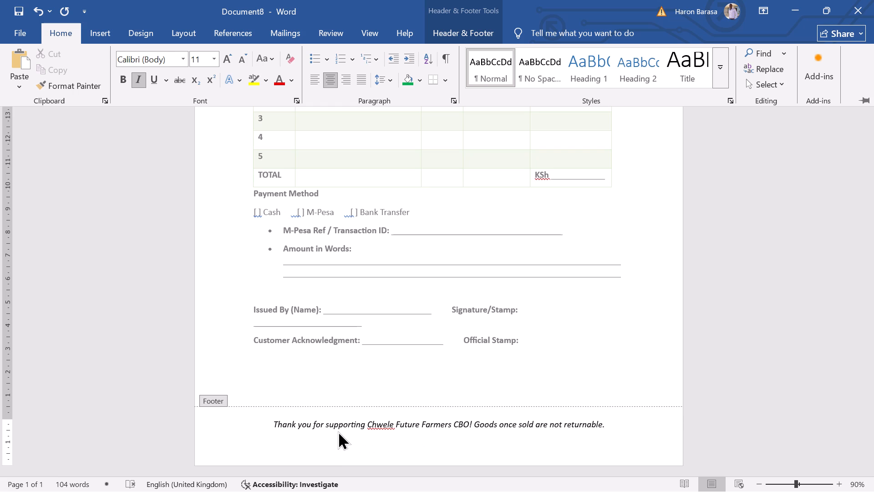
{"action": "left_click", "coordinate": [471, 424]}
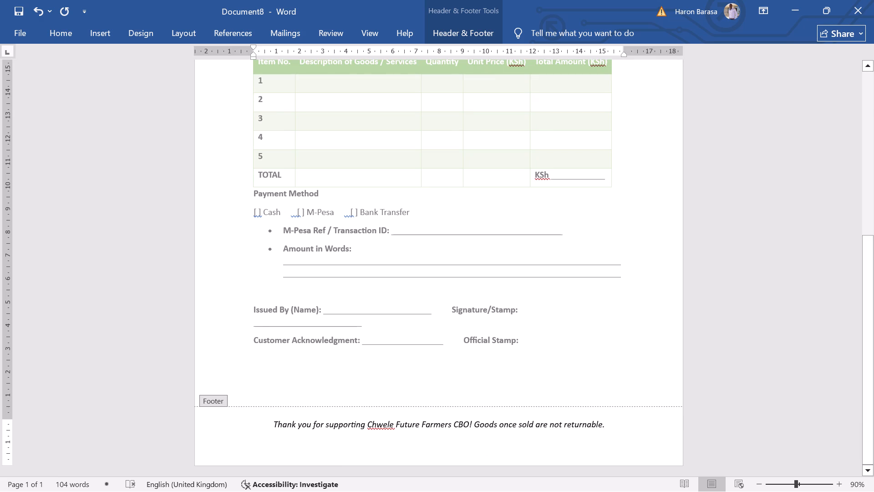
{"action": "left_click", "coordinate": [474, 425]}
{"action": "key", "text": "Return"}
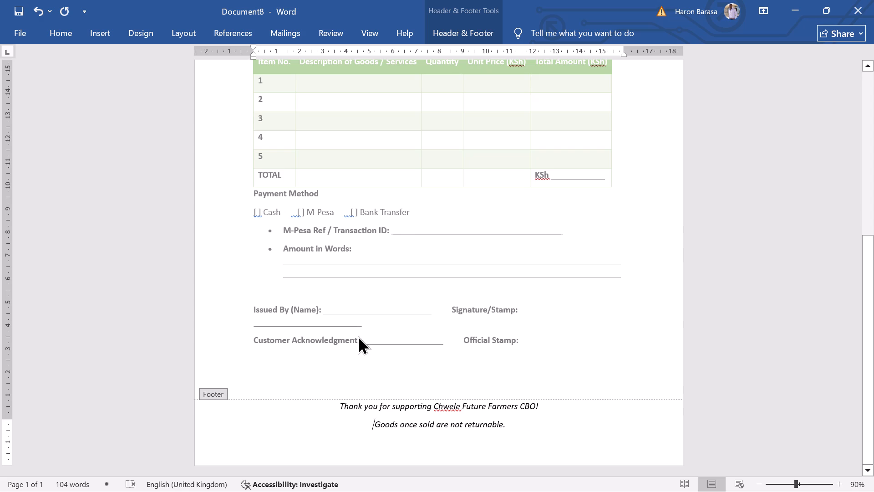
{"action": "double_click", "coordinate": [372, 299]}
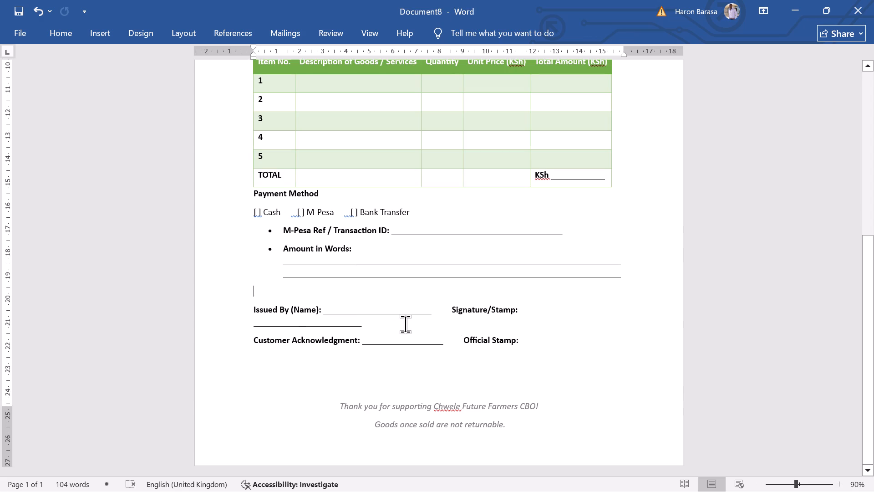
Shorten the Signature/Stamp blank by one underscore so it fits on the Issued By line.
{"action": "left_click", "coordinate": [384, 324]}
{"action": "key", "text": "BackSpace"}
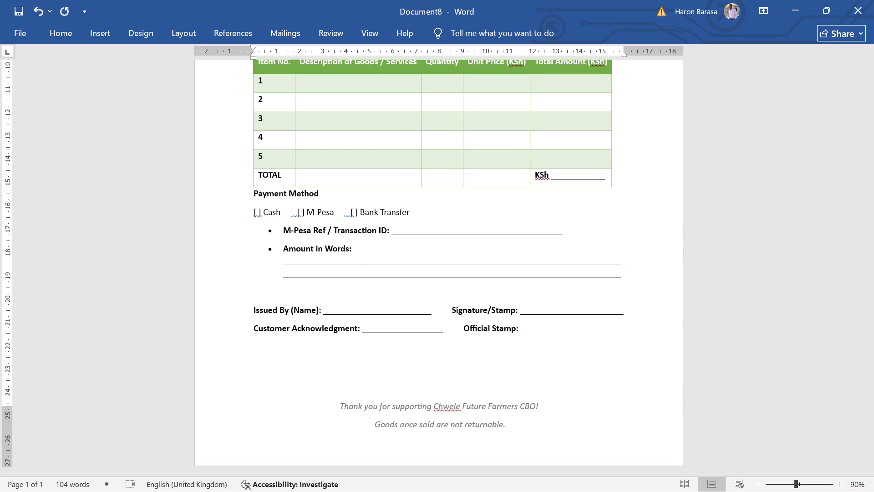
Delete the Customer Acknowledgment and Official Stamp line below the Issued By line.
{"action": "left_click", "coordinate": [240, 337]}
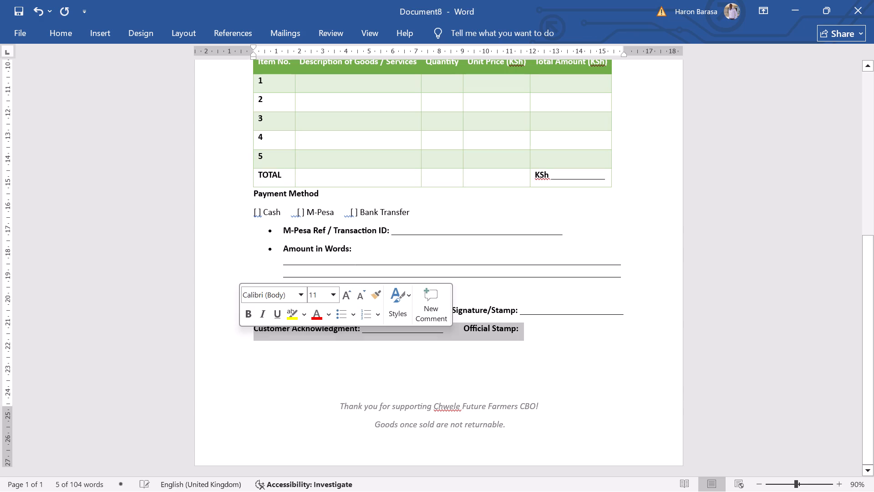
{"action": "key", "text": "Delete"}
Remove the bullets and indents from the Received From, Phone Number and Address / Location lines under Customer Details.
{"action": "scroll", "coordinate": [290, 277], "scroll_direction": "up", "scroll_amount": 2}
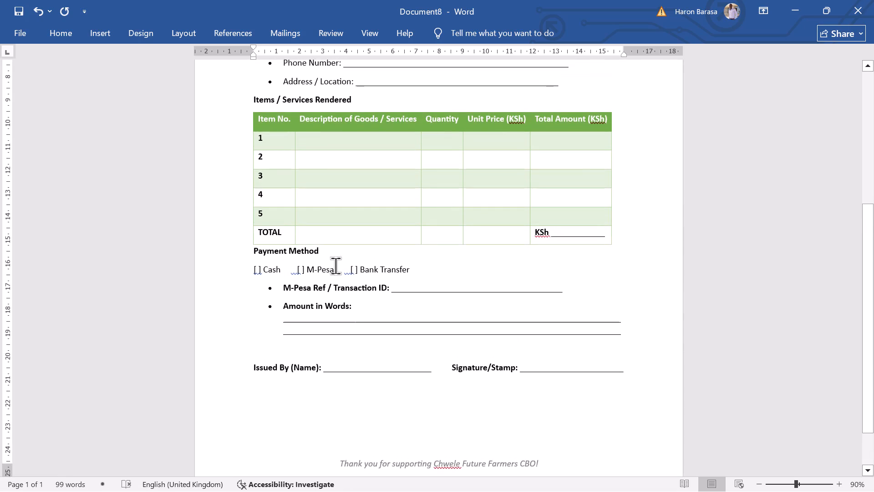
{"action": "scroll", "coordinate": [503, 222], "scroll_direction": "up", "scroll_amount": 3}
{"action": "scroll", "coordinate": [561, 266], "scroll_direction": "up", "scroll_amount": 1}
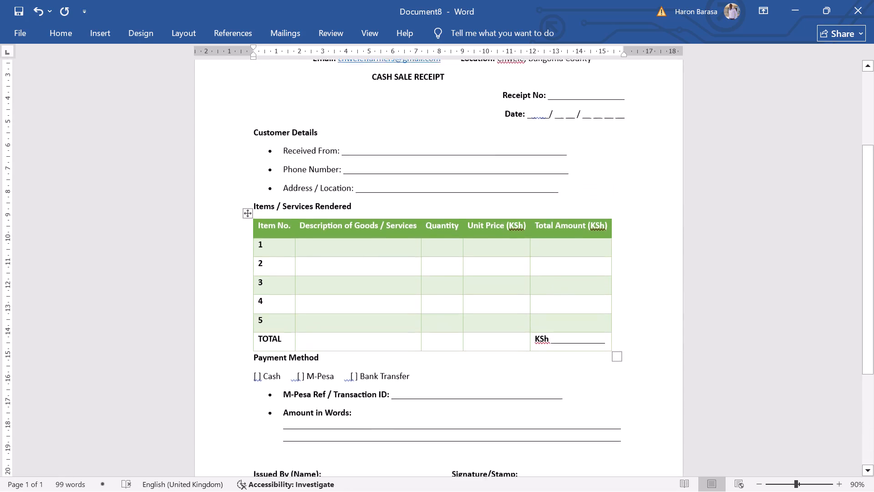
{"action": "scroll", "coordinate": [561, 266], "scroll_direction": "up", "scroll_amount": 1}
{"action": "left_click", "coordinate": [459, 197]}
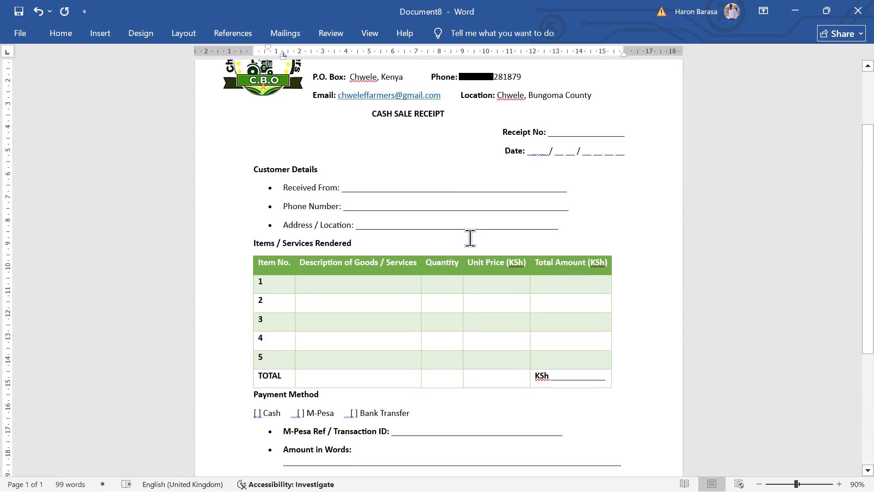
{"action": "left_click", "coordinate": [282, 194]}
{"action": "key", "text": "BackSpace"}
{"action": "key", "text": "BackSpace"}
{"action": "key", "text": "Down"}
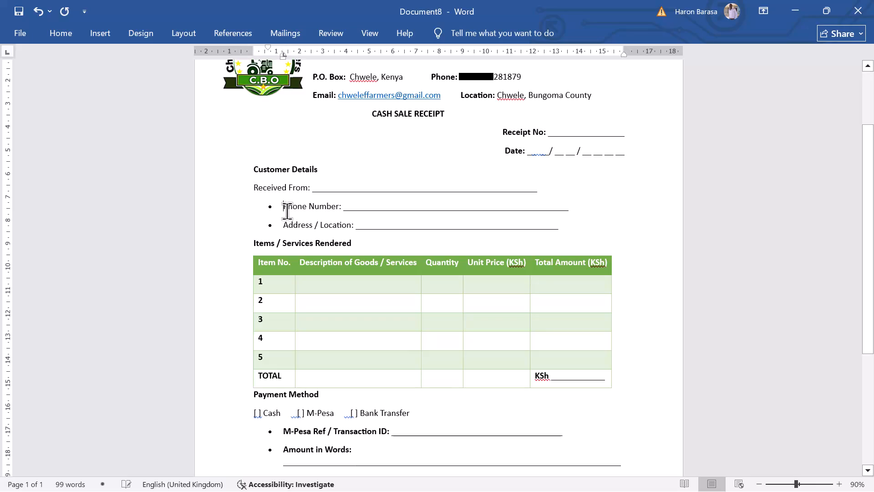
{"action": "key", "text": "BackSpace"}
{"action": "key", "text": "BackSpace"}
{"action": "key", "text": "Down"}
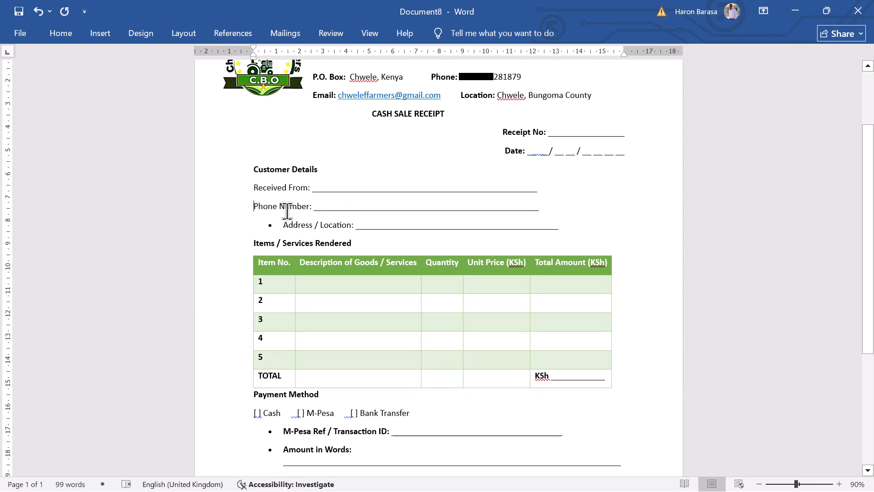
{"action": "key", "text": "BackSpace"}
{"action": "key", "text": "BackSpace"}
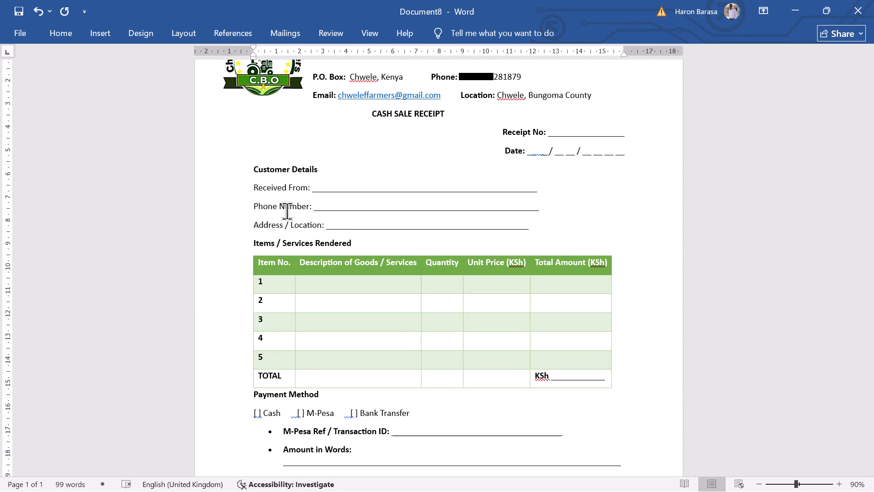
Delete the Address / Location line from Customer Details.
{"action": "scroll", "coordinate": [287, 211], "scroll_direction": "up", "scroll_amount": 1}
{"action": "left_click", "coordinate": [236, 248]}
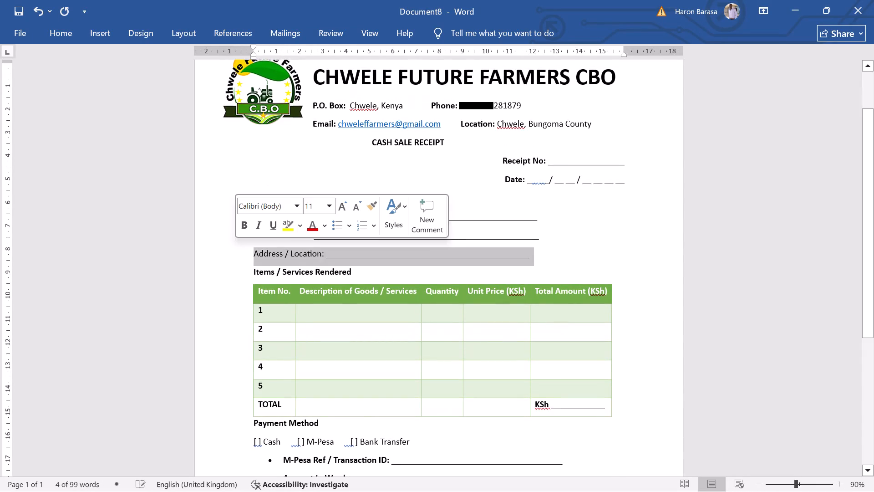
{"action": "key", "text": "Delete"}
Join the Phone Number line onto the Received From line and shorten the Received From blank by six underscores.
{"action": "left_click", "coordinate": [234, 236]}
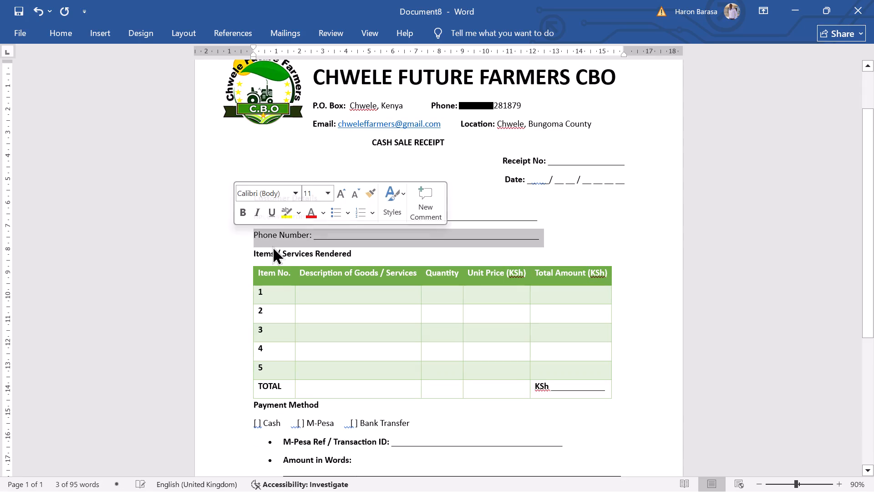
{"action": "left_click", "coordinate": [289, 239]}
{"action": "left_click", "coordinate": [253, 235]}
{"action": "key", "text": "BackSpace"}
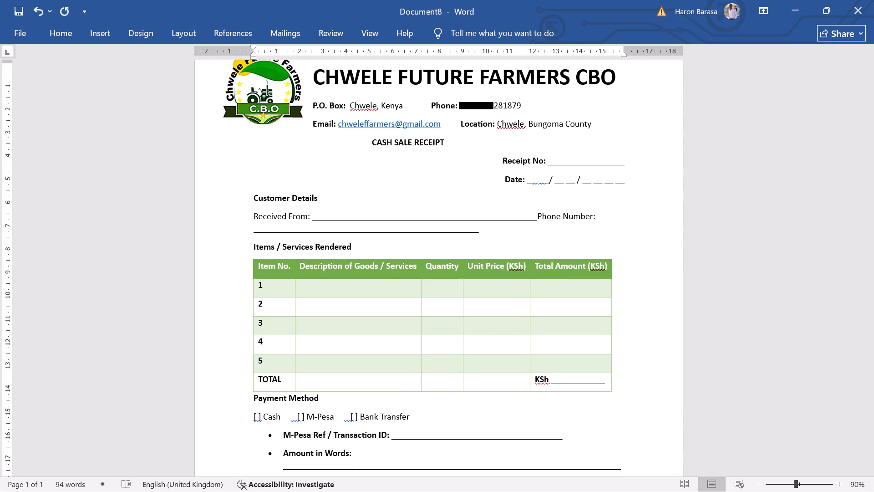
{"action": "key", "text": "BackSpace"}
{"action": "key", "text": "BackSpace"}
{"action": "key", "text": "BackSpace"}
{"action": "key", "text": "BackSpace"}
{"action": "key", "text": "BackSpace"}
{"action": "key", "text": "BackSpace"}
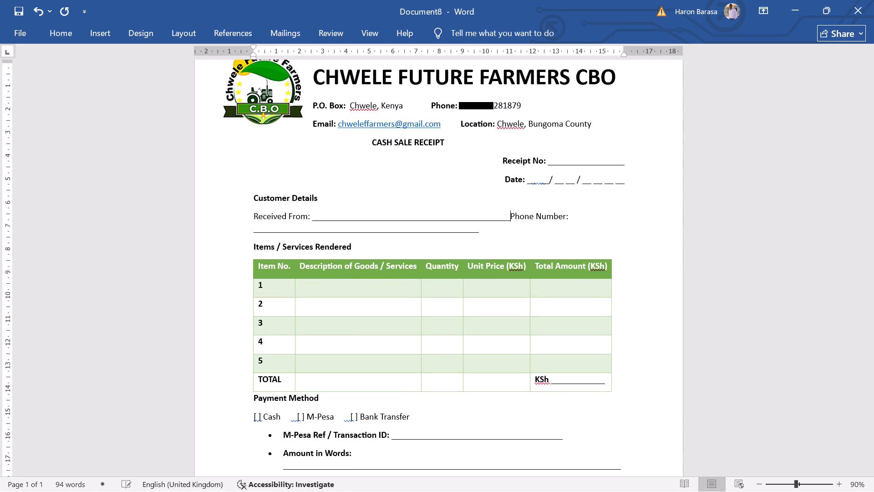
Abbreviate the label "Phone Number:" to "Phone No.:" in Customer Details.
{"action": "key", "text": "Right"}
{"action": "key", "text": "Right"}
{"action": "key", "text": "Right"}
{"action": "key", "text": "Right"}
{"action": "key", "text": "Right"}
{"action": "key", "text": "Right"}
{"action": "key", "text": "Right"}
{"action": "key", "text": "Right"}
{"action": "key", "text": "Right"}
{"action": "key", "text": "Right"}
{"action": "key", "text": "Right"}
{"action": "key", "text": "Right"}
{"action": "key", "text": "BackSpace"}
{"action": "key", "text": "BackSpace"}
{"action": "key", "text": "BackSpace"}
{"action": "key", "text": "BackSpace"}
{"action": "key", "text": "BackSpace"}
{"action": "key", "text": "BackSpace"}
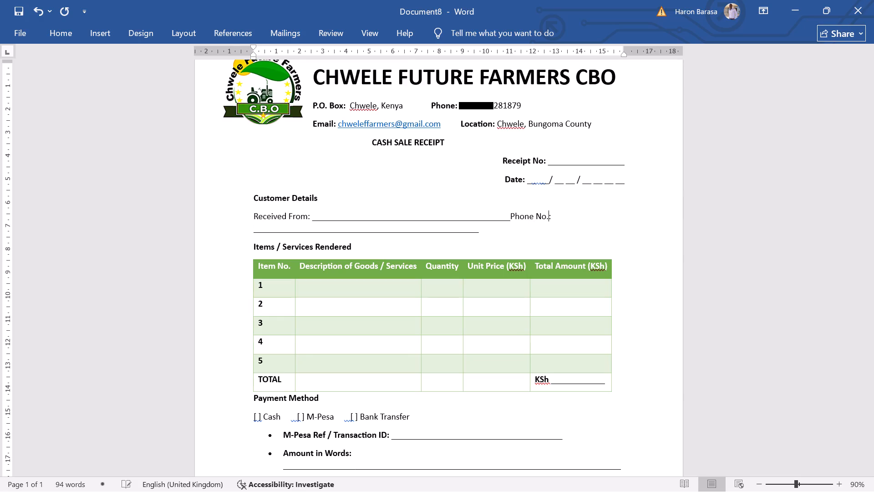
Shorten the blank after Phone No. by 31 underscores.
{"action": "key", "text": "Down"}
{"action": "key", "text": "BackSpace"}
{"action": "key", "text": "BackSpace"}
{"action": "key", "text": "BackSpace"}
{"action": "key", "text": "BackSpace"}
{"action": "key", "text": "BackSpace"}
{"action": "key", "text": "BackSpace"}
{"action": "key", "text": "BackSpace"}
{"action": "key", "text": "BackSpace"}
{"action": "key", "text": "BackSpace"}
{"action": "key", "text": "BackSpace"}
{"action": "key", "text": "BackSpace"}
{"action": "key", "text": "BackSpace"}
{"action": "key", "text": "BackSpace"}
{"action": "key", "text": "BackSpace"}
{"action": "key", "text": "BackSpace"}
{"action": "key", "text": "BackSpace"}
{"action": "key", "text": "BackSpace"}
{"action": "key", "text": "BackSpace"}
{"action": "key", "text": "BackSpace"}
{"action": "key", "text": "BackSpace"}
{"action": "key", "text": "BackSpace"}
{"action": "key", "text": "BackSpace"}
{"action": "key", "text": "BackSpace"}
{"action": "key", "text": "BackSpace"}
{"action": "key", "text": "BackSpace"}
{"action": "key", "text": "BackSpace"}
{"action": "key", "text": "BackSpace"}
{"action": "key", "text": "BackSpace"}
{"action": "key", "text": "BackSpace"}
{"action": "key", "text": "BackSpace"}
{"action": "key", "text": "BackSpace"}
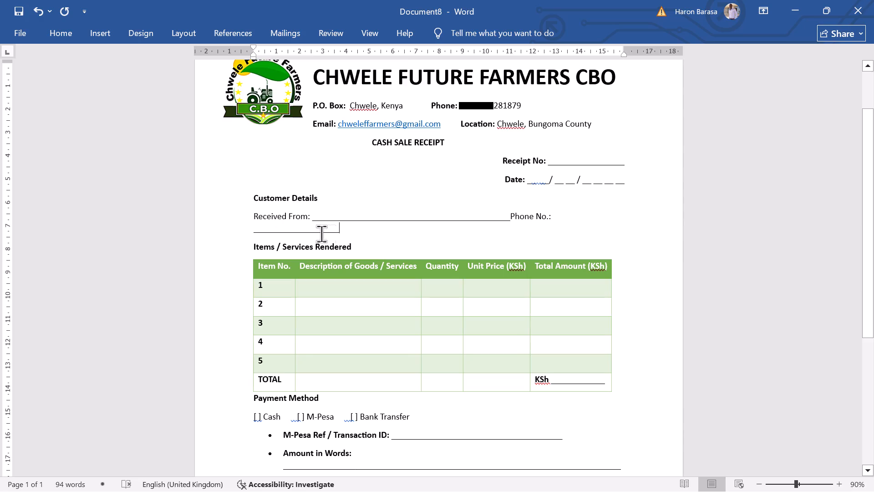
Shorten the Received From blank by four underscores so the Phone No. blank fits on the same line.
{"action": "left_click", "coordinate": [390, 220]}
{"action": "key", "text": "BackSpace"}
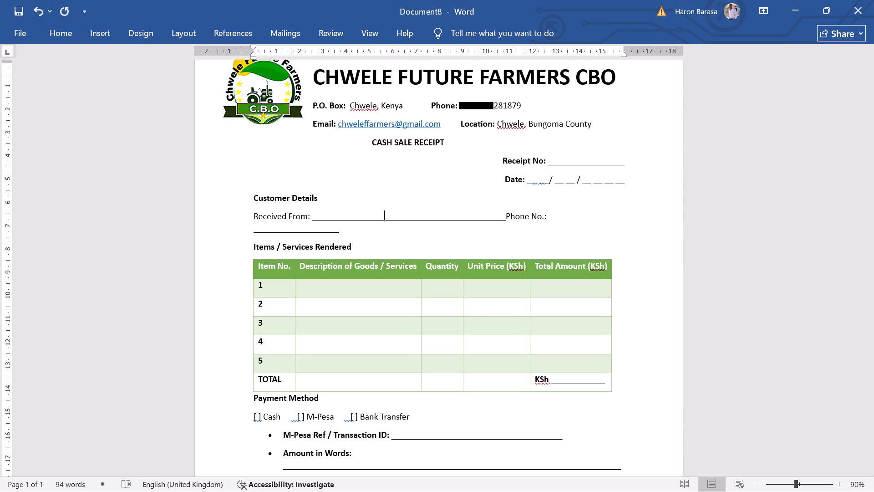
{"action": "key", "text": "BackSpace"}
{"action": "key", "text": "BackSpace"}
{"action": "key", "text": "BackSpace"}
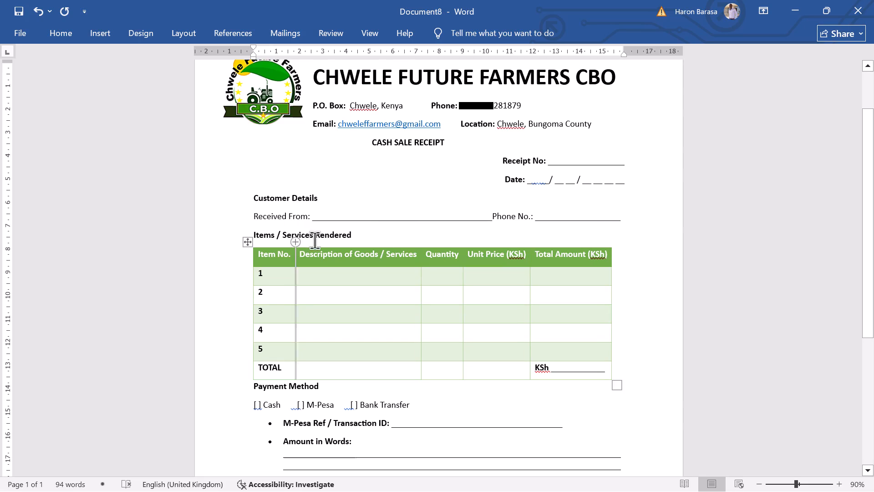
Nudge the logo slightly to the right, closer to the letterhead text, and deselect it.
{"action": "scroll", "coordinate": [334, 230], "scroll_direction": "up", "scroll_amount": 6}
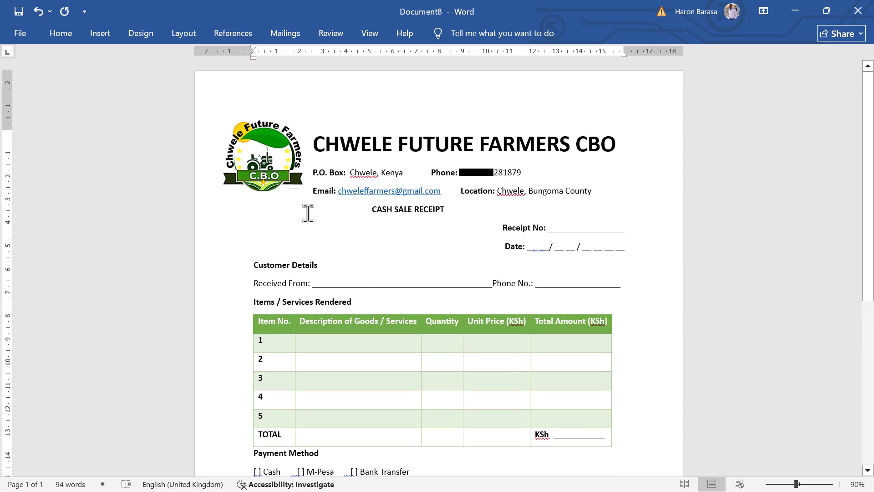
{"action": "left_click", "coordinate": [281, 164]}
{"action": "key", "text": "Right"}
{"action": "key", "text": "Right"}
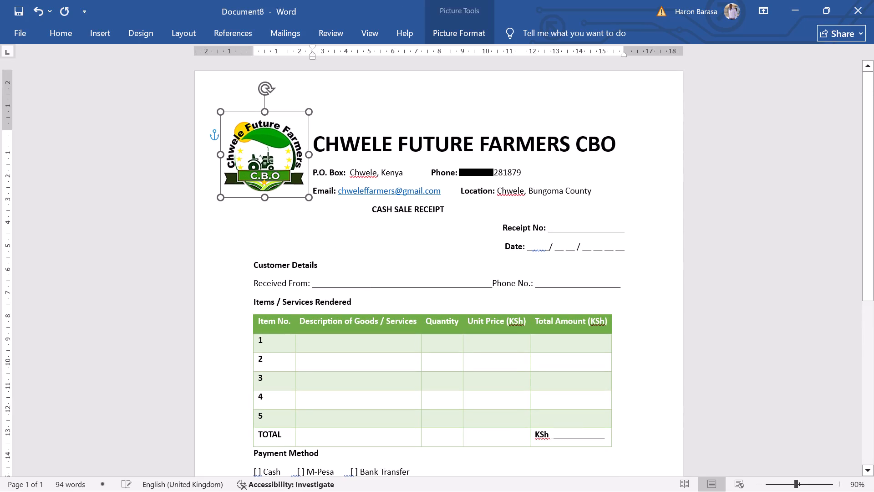
{"action": "key", "text": "Right"}
{"action": "key", "text": "Right"}
{"action": "key", "text": "Right"}
{"action": "key", "text": "Right"}
{"action": "key", "text": "Right"}
{"action": "key", "text": "Right"}
{"action": "key", "text": "Right"}
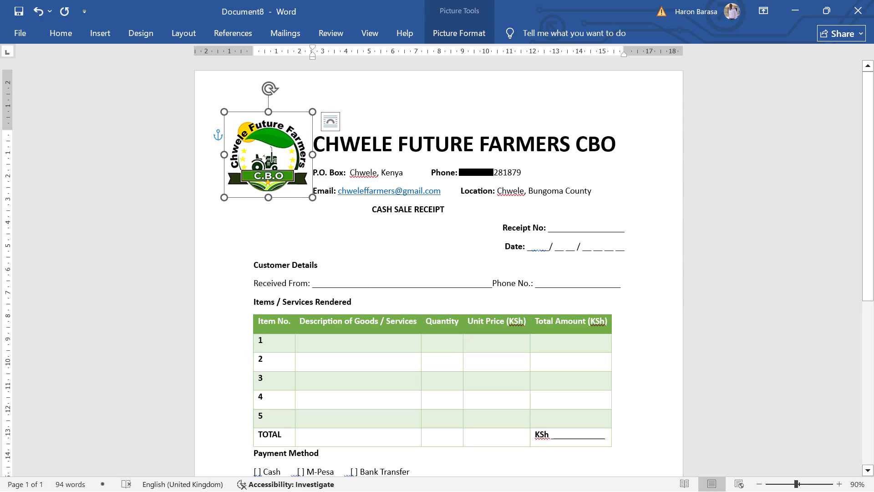
{"action": "left_click", "coordinate": [310, 253]}
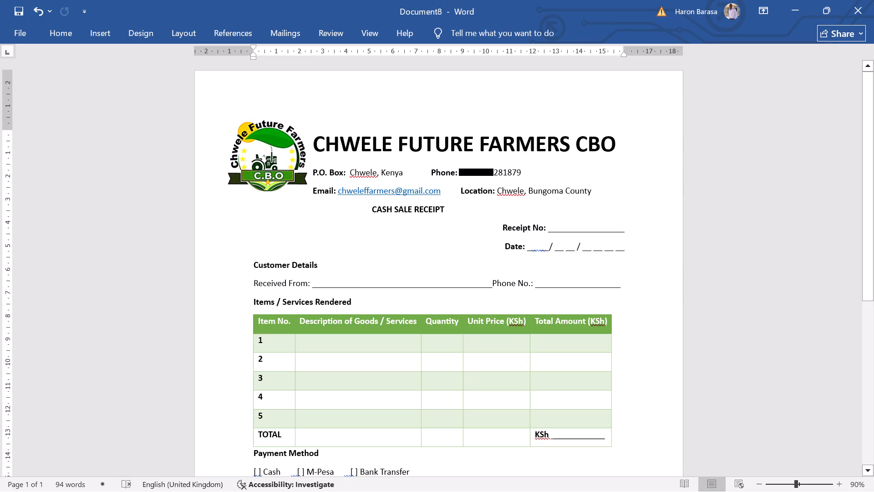
Enlarge the CASH SALE RECEIPT heading to 14 pt.
{"action": "left_click_drag", "start_coordinate": [368, 213], "coordinate": [433, 206]}
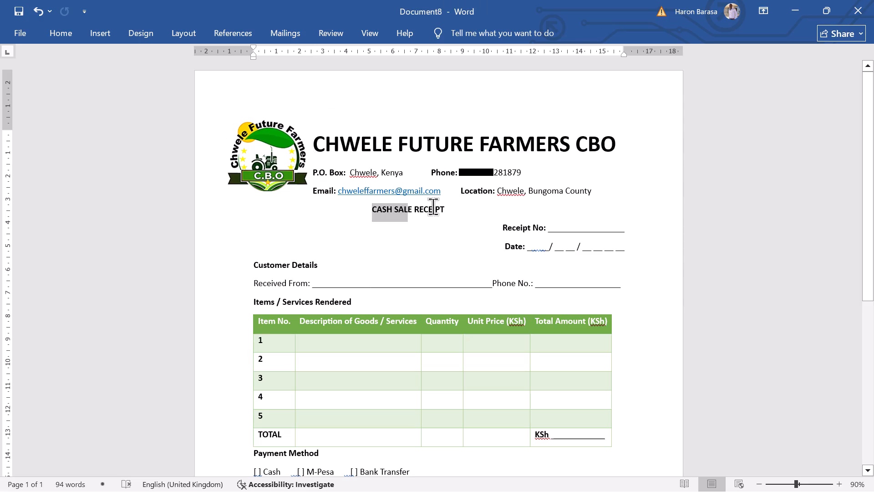
{"action": "left_click_drag", "start_coordinate": [433, 206], "coordinate": [445, 206]}
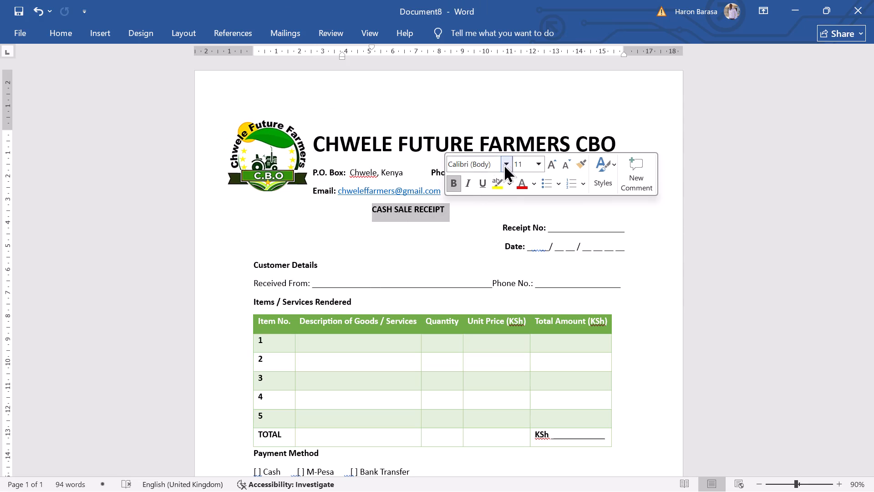
{"action": "double_click", "coordinate": [552, 162]}
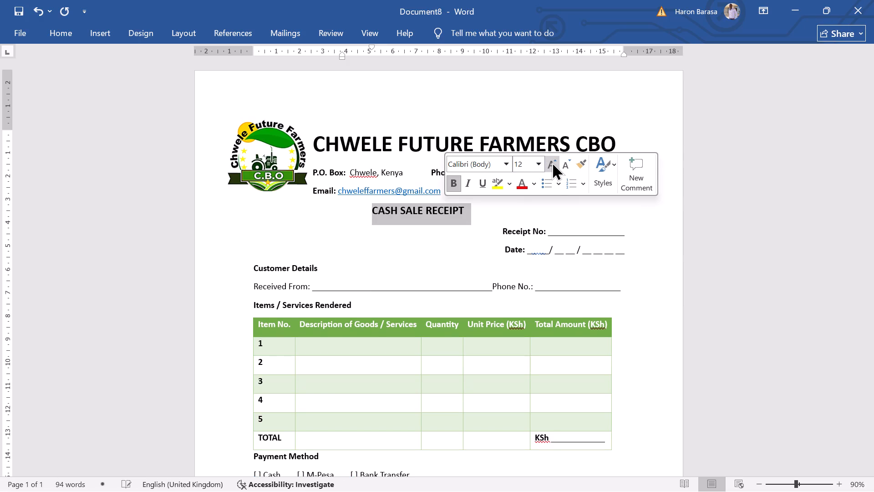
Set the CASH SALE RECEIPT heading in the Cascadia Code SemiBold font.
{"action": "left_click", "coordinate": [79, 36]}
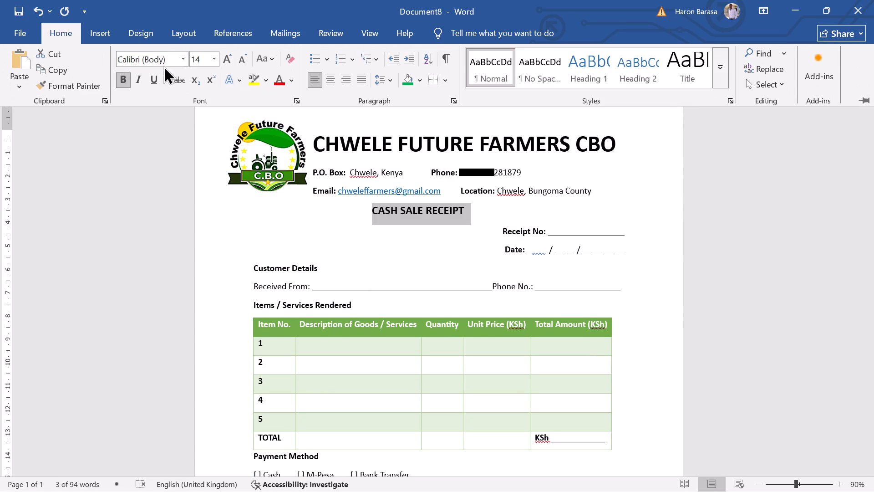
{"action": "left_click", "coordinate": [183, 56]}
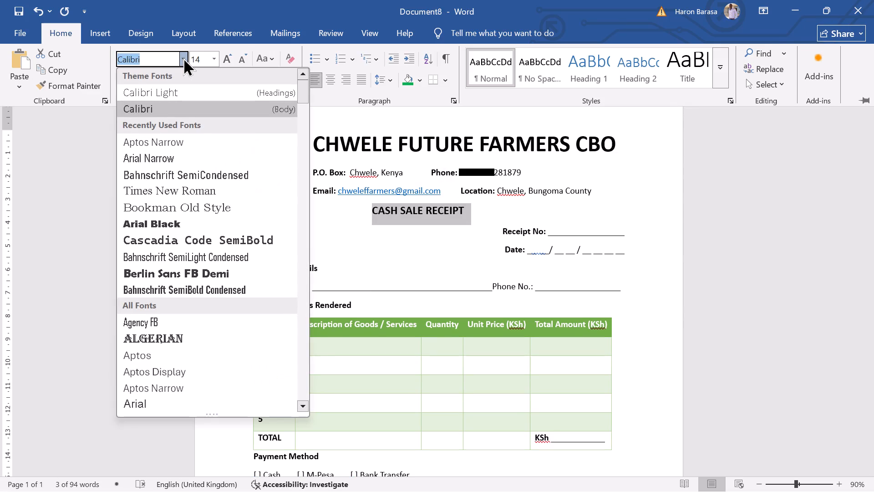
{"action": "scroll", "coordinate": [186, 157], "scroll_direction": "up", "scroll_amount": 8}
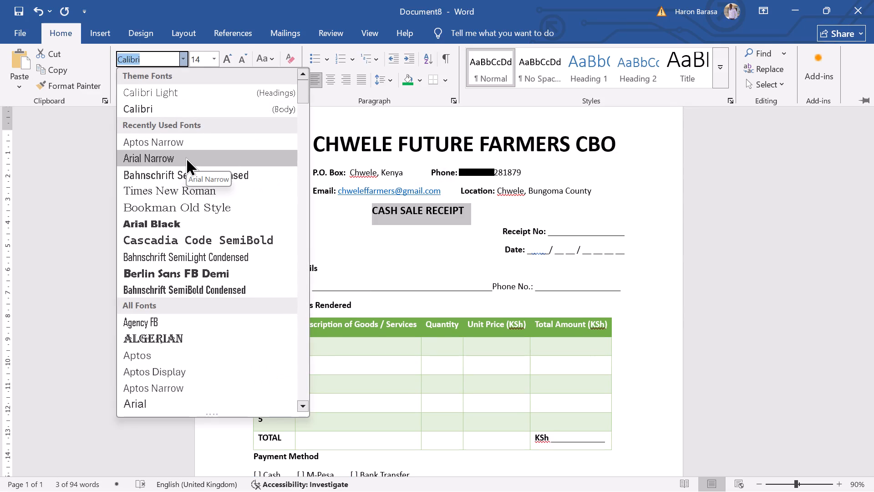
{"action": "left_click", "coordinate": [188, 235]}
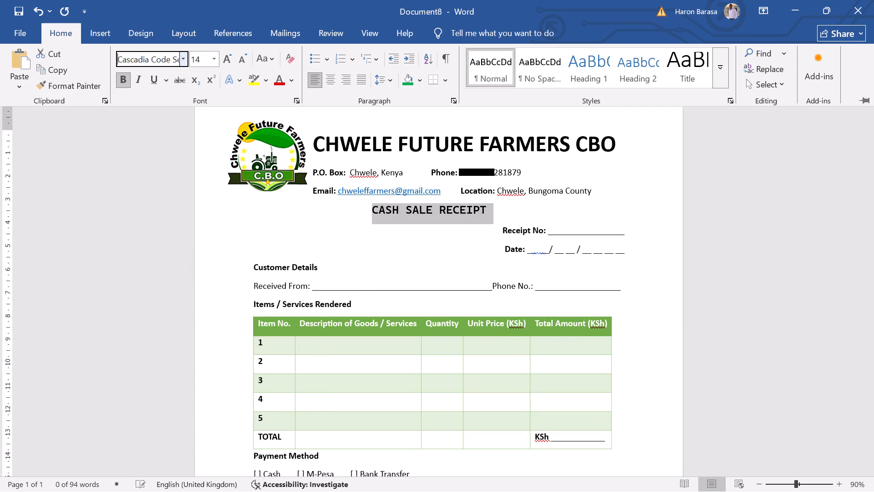
Increase the CASH SALE RECEIPT heading's font size to 16 pt.
{"action": "left_click", "coordinate": [228, 56]}
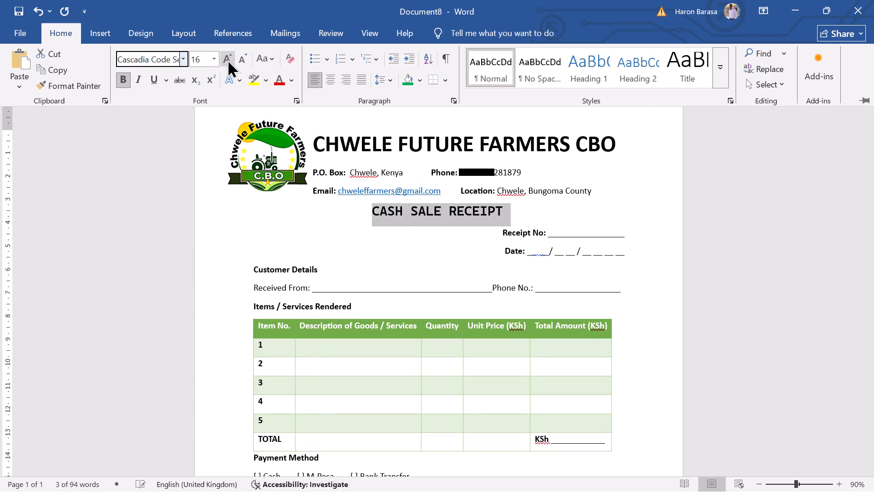
Change the CASH SALE RECEIPT heading's font to Bahnschrift SemiBold.
{"action": "left_click", "coordinate": [183, 58]}
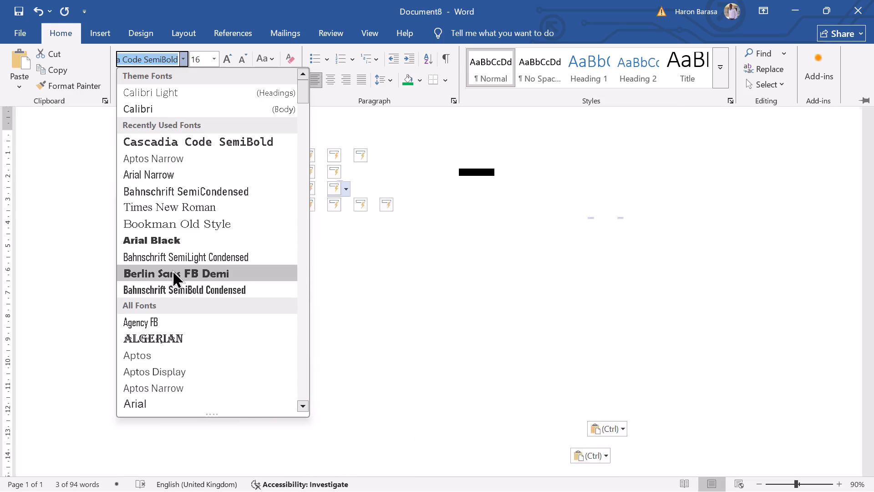
{"action": "scroll", "coordinate": [165, 274], "scroll_direction": "down", "scroll_amount": 5}
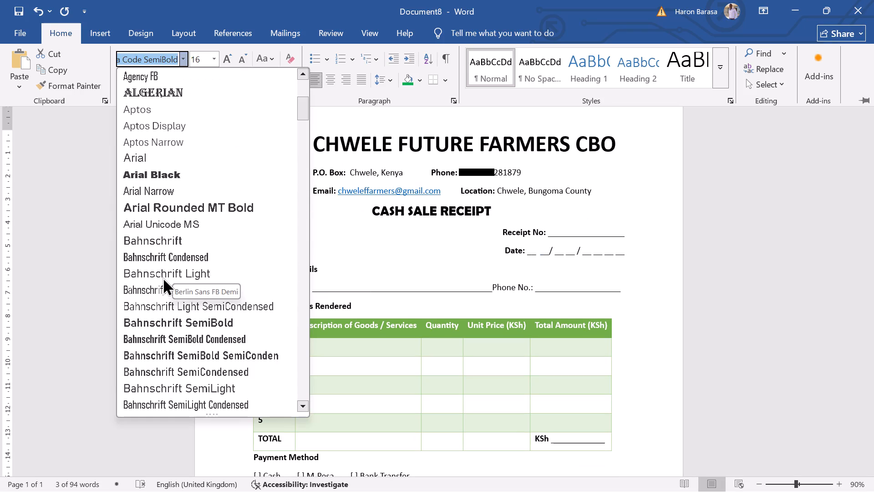
{"action": "left_click", "coordinate": [151, 319]}
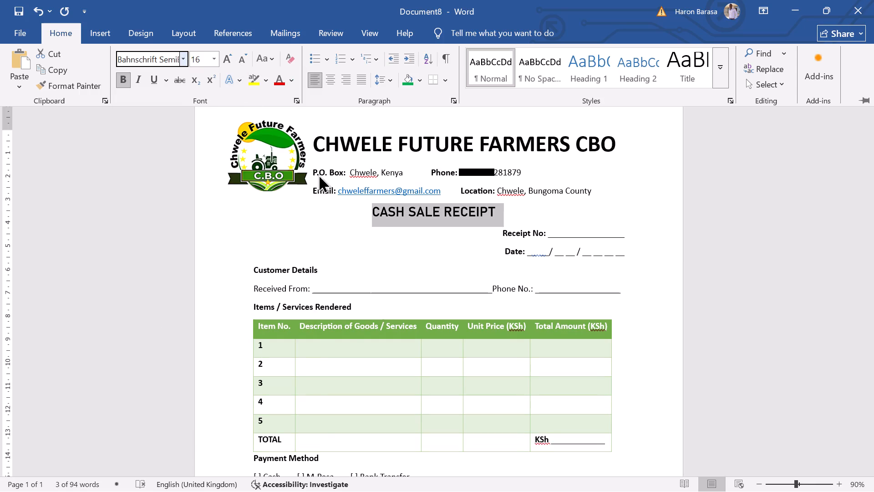
Change the CASH SALE RECEIPT heading's font to Franklin Gothic Demi and remove its bold formatting.
{"action": "left_click", "coordinate": [182, 53]}
{"action": "scroll", "coordinate": [170, 233], "scroll_direction": "down", "scroll_amount": 8}
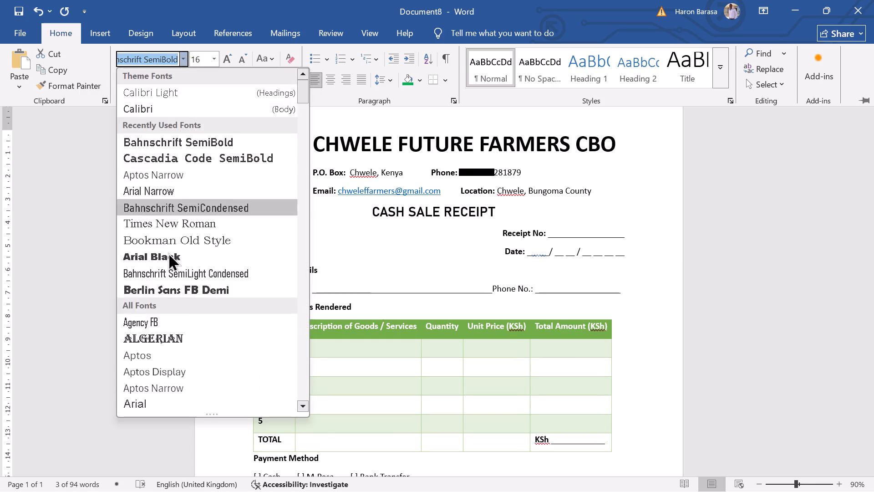
{"action": "scroll", "coordinate": [173, 262], "scroll_direction": "down", "scroll_amount": 4}
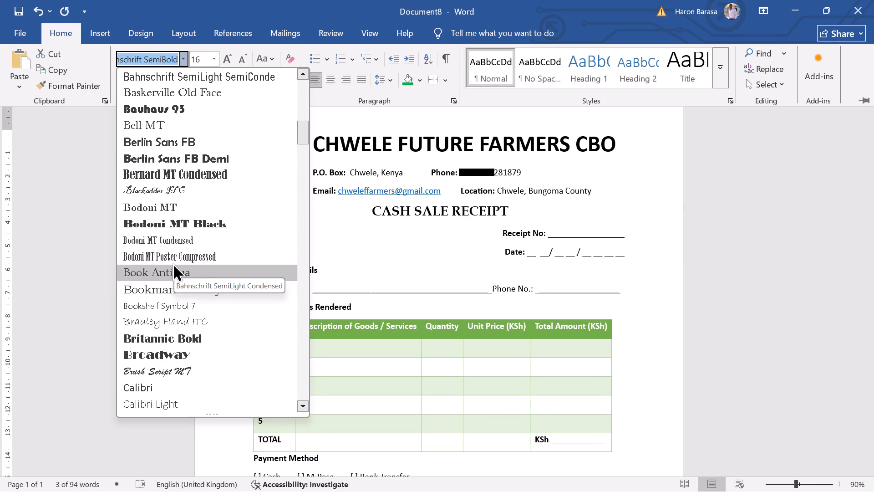
{"action": "scroll", "coordinate": [173, 251], "scroll_direction": "down", "scroll_amount": 7}
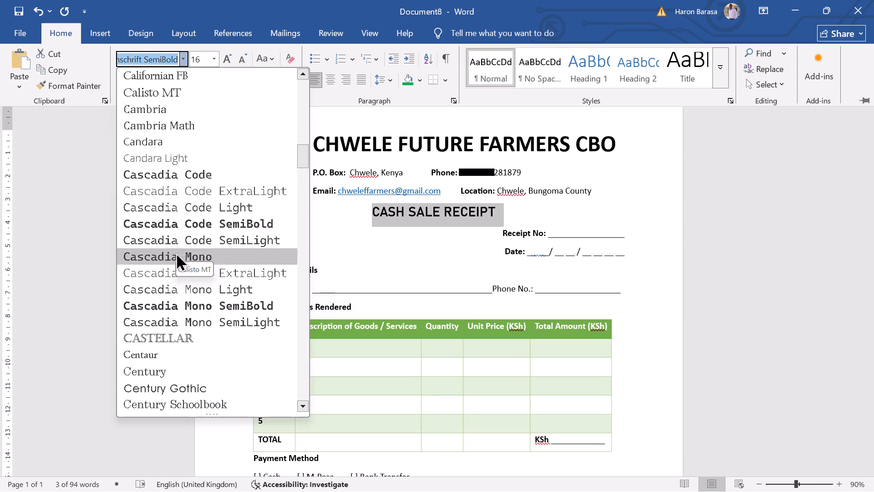
{"action": "scroll", "coordinate": [175, 225], "scroll_direction": "down", "scroll_amount": 9}
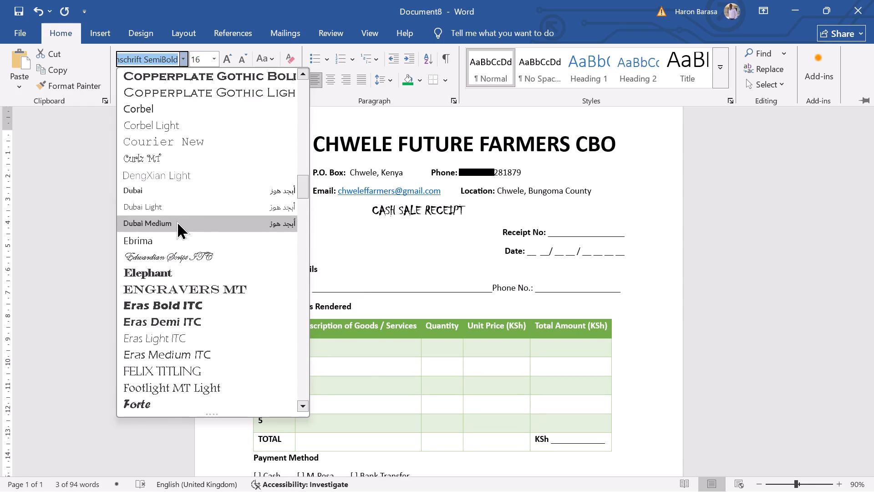
{"action": "scroll", "coordinate": [178, 218], "scroll_direction": "down", "scroll_amount": 3}
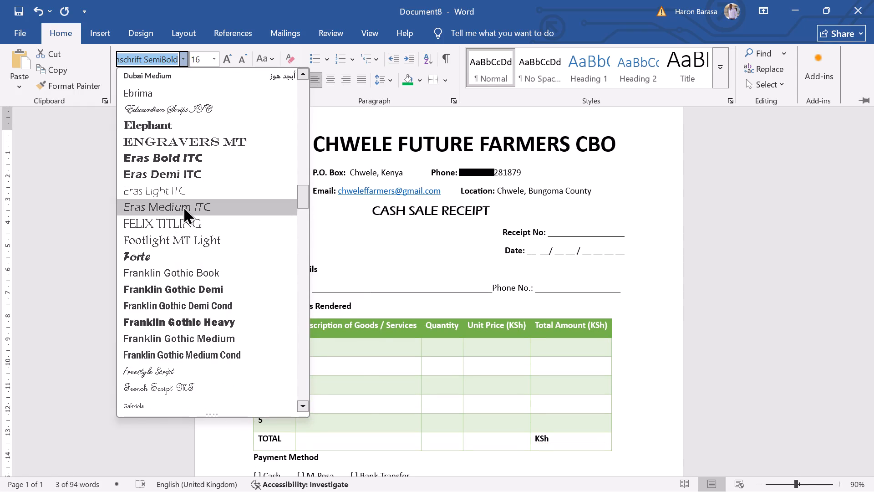
{"action": "left_click", "coordinate": [197, 288]}
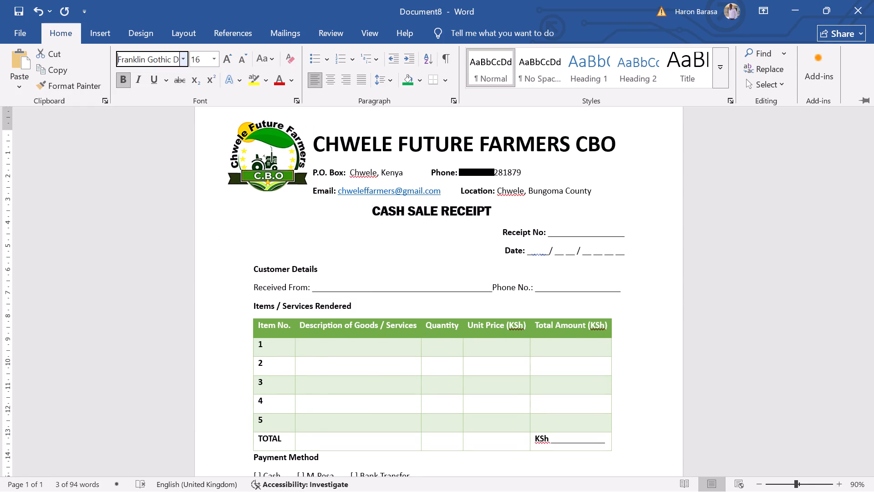
{"action": "left_click", "coordinate": [125, 78]}
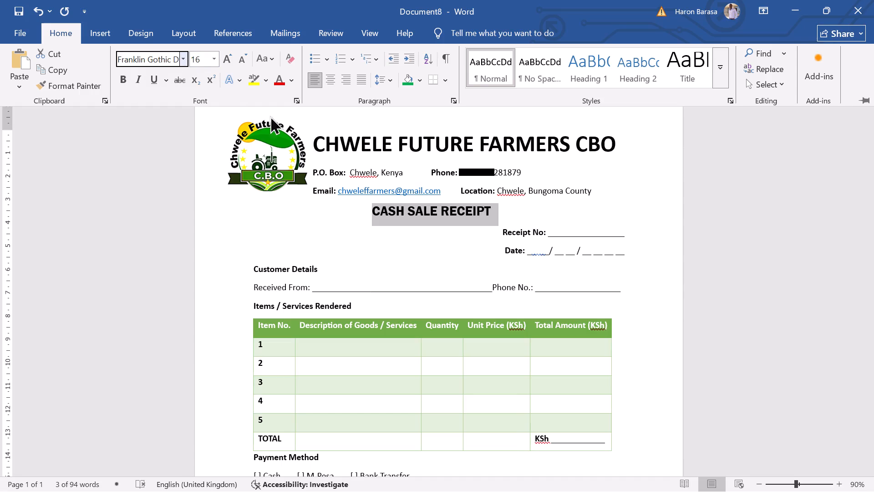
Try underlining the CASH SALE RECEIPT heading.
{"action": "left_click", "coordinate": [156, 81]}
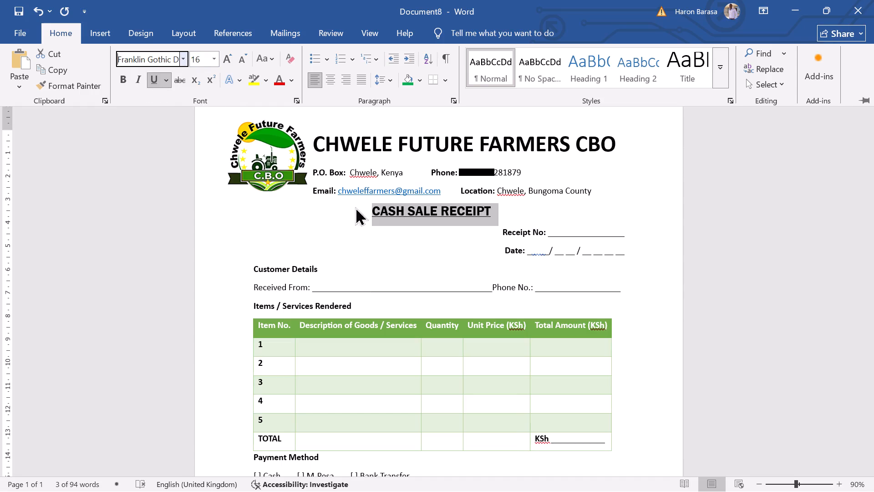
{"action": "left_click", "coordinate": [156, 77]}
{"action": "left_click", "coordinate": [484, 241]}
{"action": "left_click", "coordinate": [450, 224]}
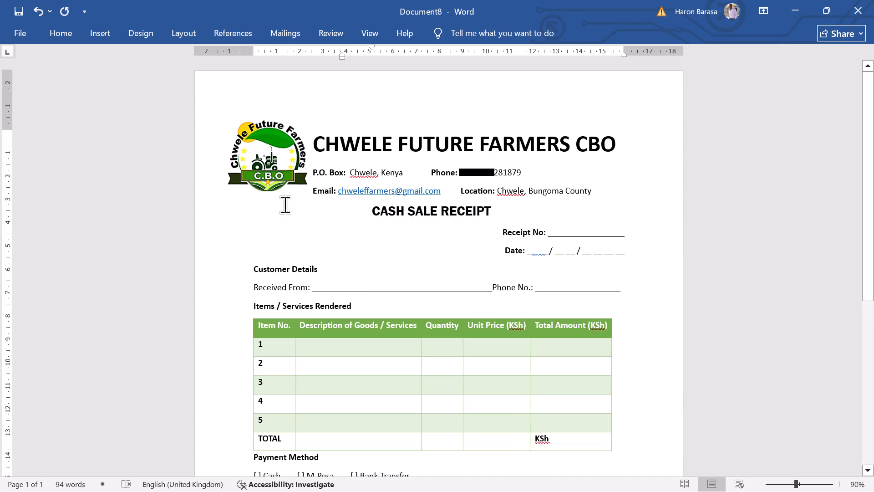
Nudge the CBO logo down slightly so it sits better beside the letterhead text.
{"action": "left_click", "coordinate": [283, 180]}
{"action": "key", "text": "Down"}
{"action": "key", "text": "Down"}
{"action": "key", "text": "Down"}
{"action": "key", "text": "Down"}
{"action": "key", "text": "Down"}
{"action": "key", "text": "Down"}
{"action": "key", "text": "Down"}
{"action": "key", "text": "Down"}
{"action": "key", "text": "Down"}
{"action": "key", "text": "Down"}
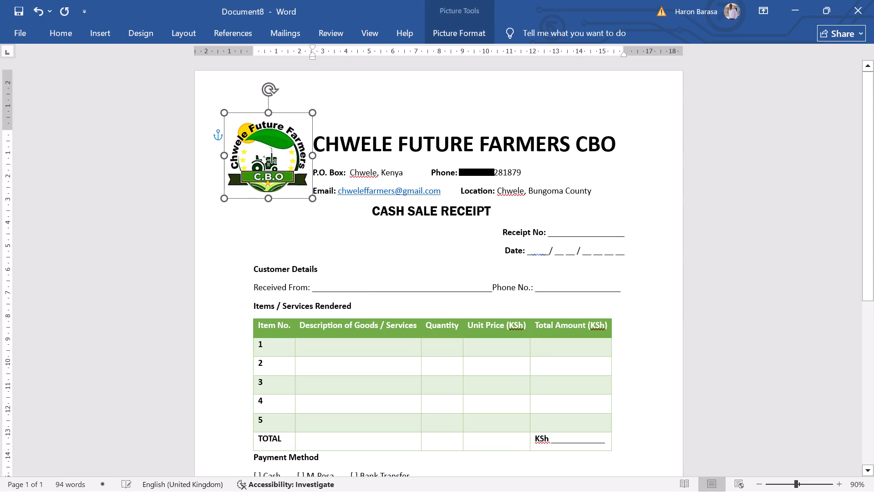
{"action": "key", "text": "Up"}
{"action": "key", "text": "Up"}
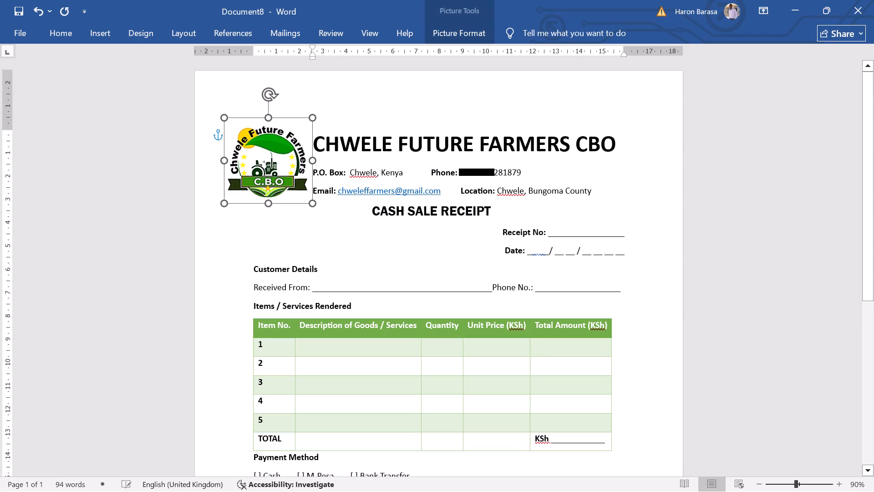
{"action": "key", "text": "Down"}
{"action": "key", "text": "Down"}
{"action": "key", "text": "Down"}
{"action": "key", "text": "Down"}
{"action": "key", "text": "Down"}
{"action": "key", "text": "Down"}
{"action": "key", "text": "Down"}
{"action": "key", "text": "Down"}
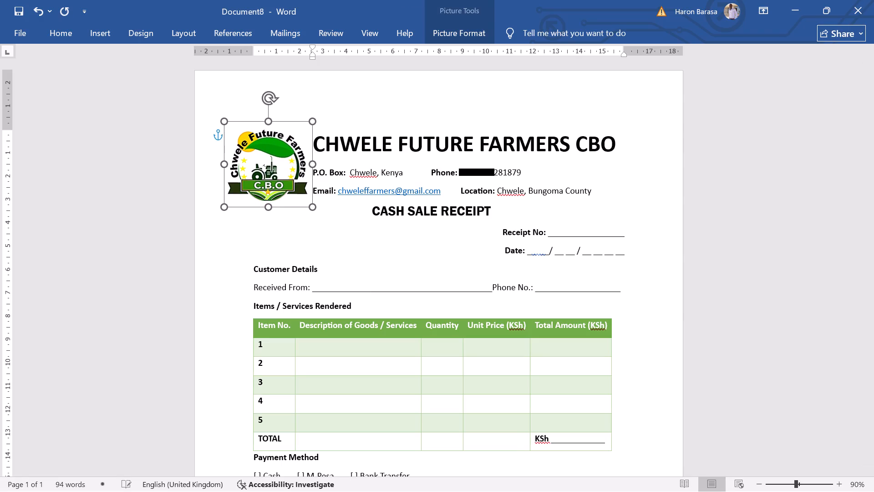
{"action": "left_click", "coordinate": [371, 238]}
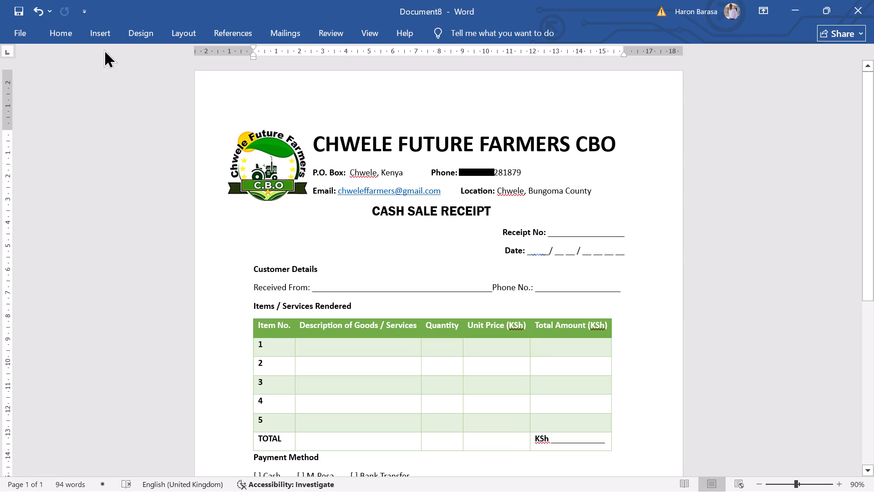
Insert a blank line above the CASH SALE RECEIPT heading.
{"action": "left_click", "coordinate": [362, 216]}
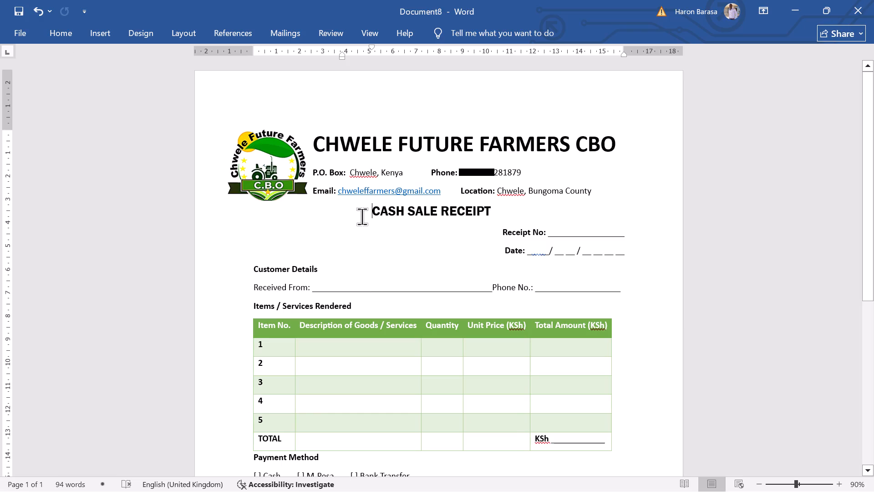
{"action": "key", "text": "Return"}
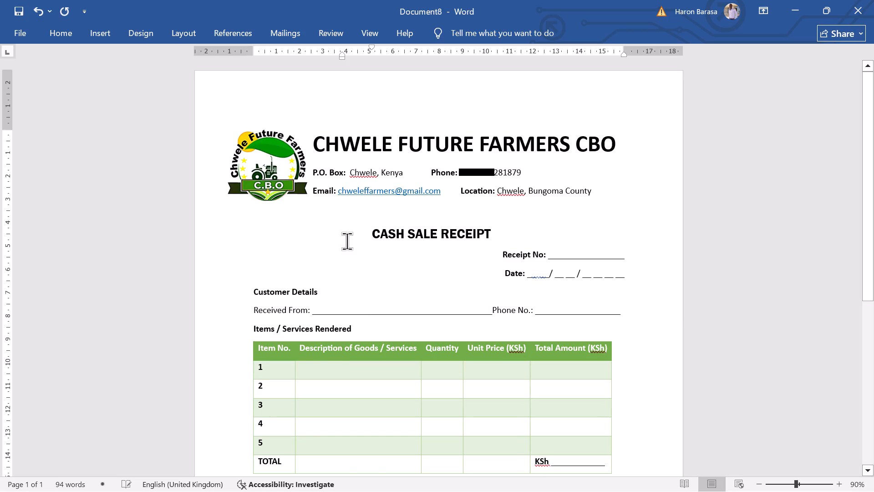
Delete the blank paragraph between the Amount in Words lines and the Issued By line.
{"action": "scroll", "coordinate": [377, 287], "scroll_direction": "down", "scroll_amount": 14}
{"action": "scroll", "coordinate": [408, 298], "scroll_direction": "up", "scroll_amount": 7}
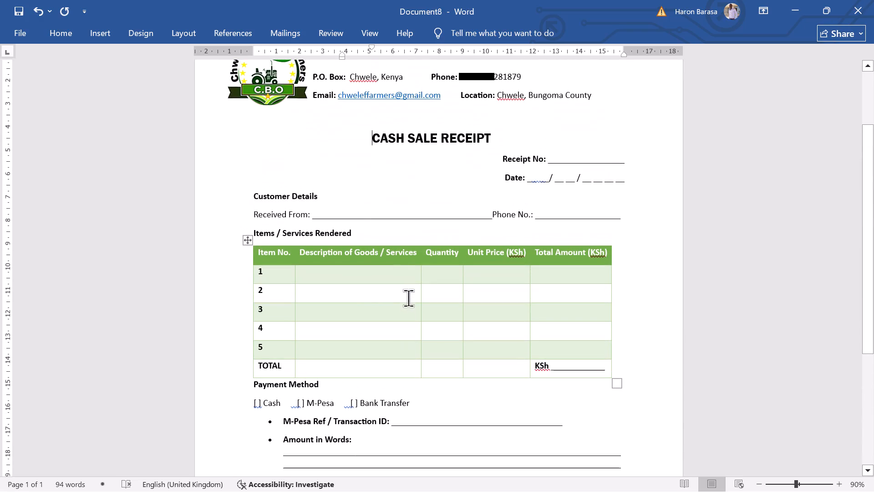
{"action": "scroll", "coordinate": [348, 334], "scroll_direction": "down", "scroll_amount": 2}
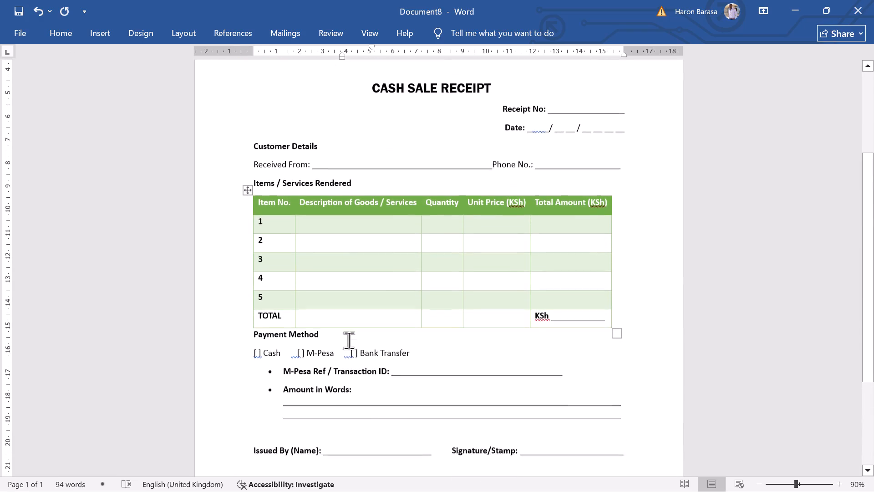
{"action": "scroll", "coordinate": [515, 333], "scroll_direction": "down", "scroll_amount": 4}
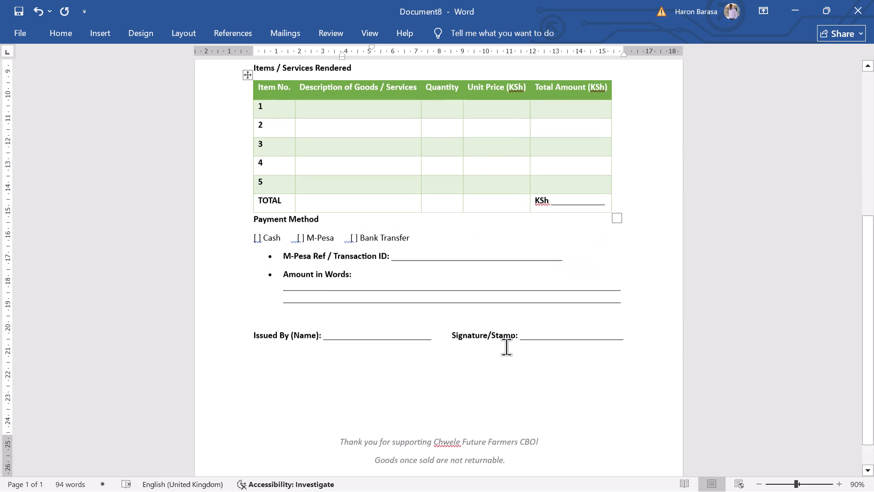
{"action": "left_click", "coordinate": [310, 309]}
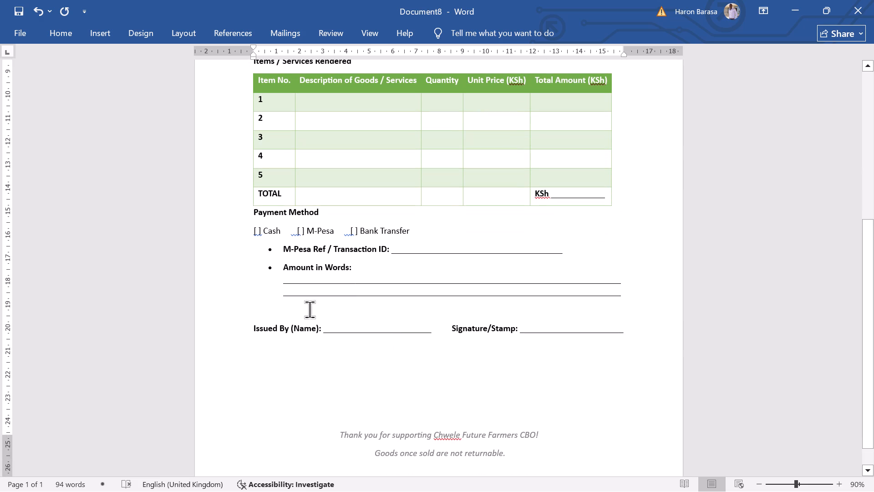
{"action": "key", "text": "BackSpace"}
{"action": "scroll", "coordinate": [338, 316], "scroll_direction": "down", "scroll_amount": 5}
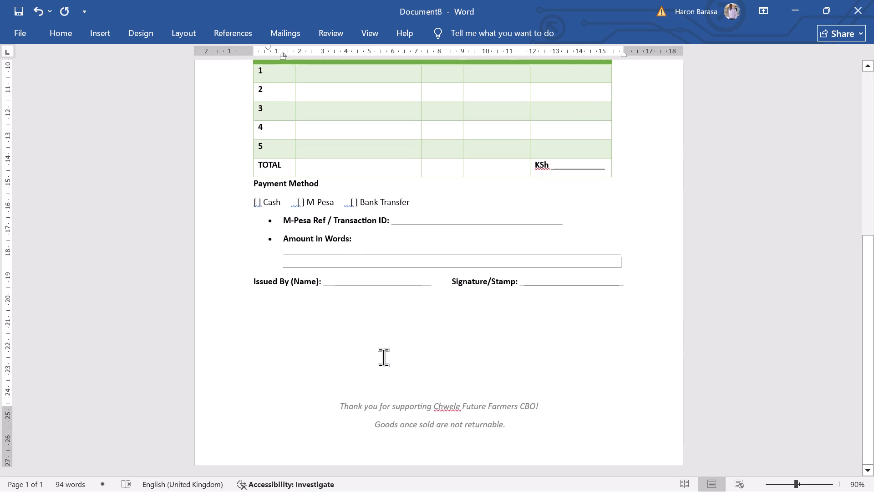
Delete the KSh label and its blank line from the TOTAL row's Total Amount cell.
{"action": "scroll", "coordinate": [383, 357], "scroll_direction": "up", "scroll_amount": 4}
{"action": "left_click", "coordinate": [624, 262]}
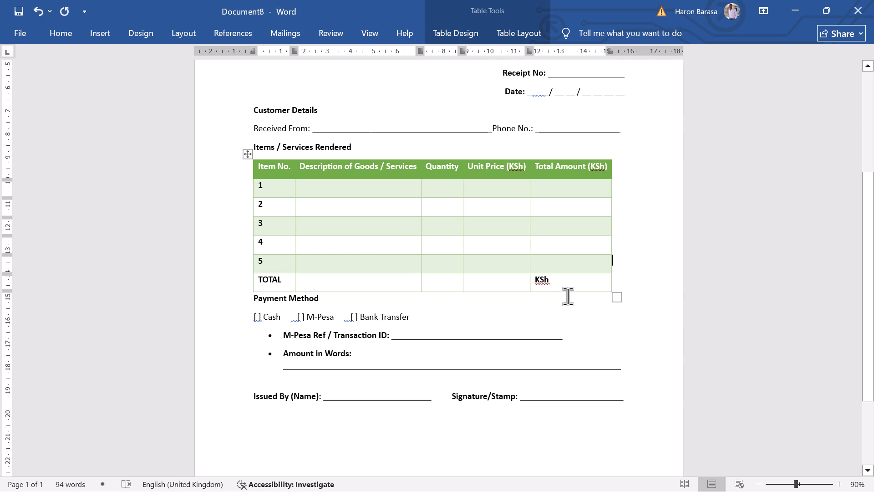
{"action": "left_click_drag", "start_coordinate": [538, 282], "coordinate": [578, 281]}
{"action": "key", "text": "Delete"}
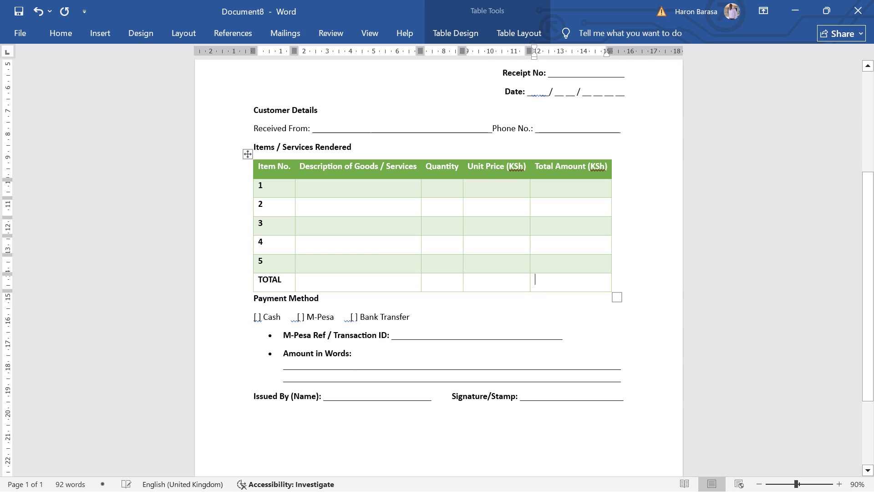
Add an empty row below item 5 in the items table.
{"action": "left_click", "coordinate": [624, 259]}
{"action": "key", "text": "Return"}
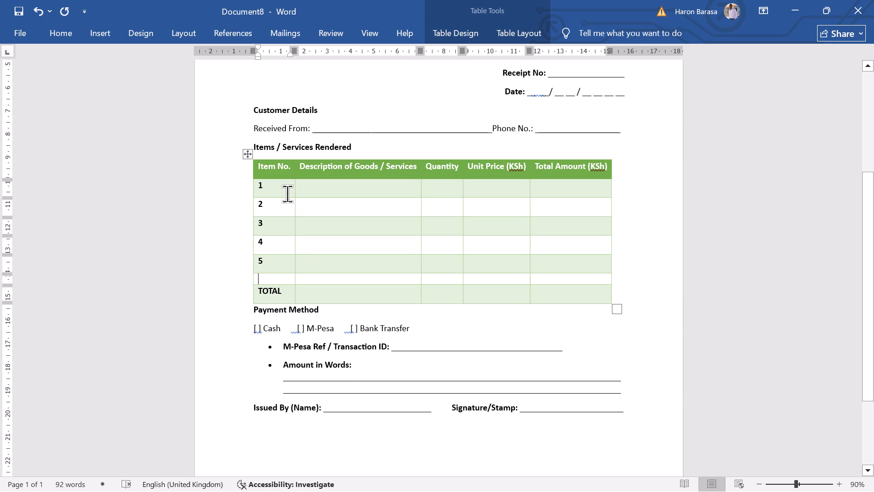
Set line spacing to 1.0 and remove the space after paragraphs in items table rows 1 to 5 and the empty row.
{"action": "left_click_drag", "start_coordinate": [287, 190], "coordinate": [584, 273]}
{"action": "left_click", "coordinate": [73, 29]}
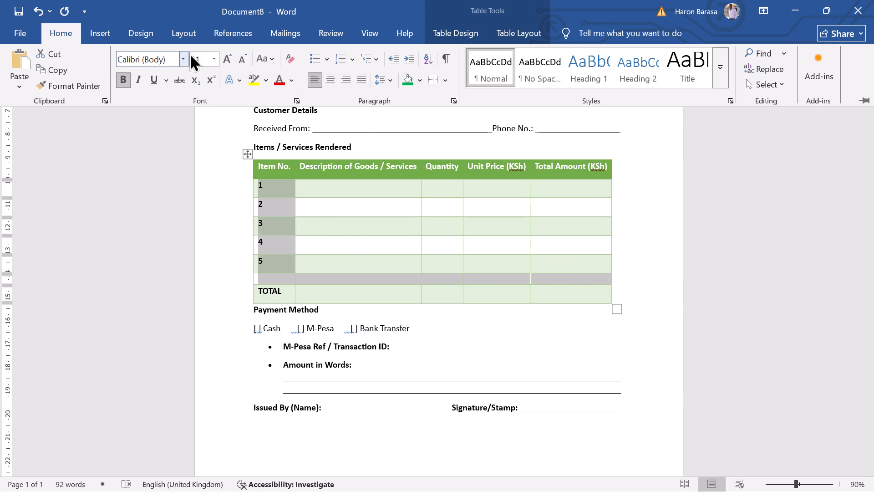
{"action": "left_click", "coordinate": [381, 78]}
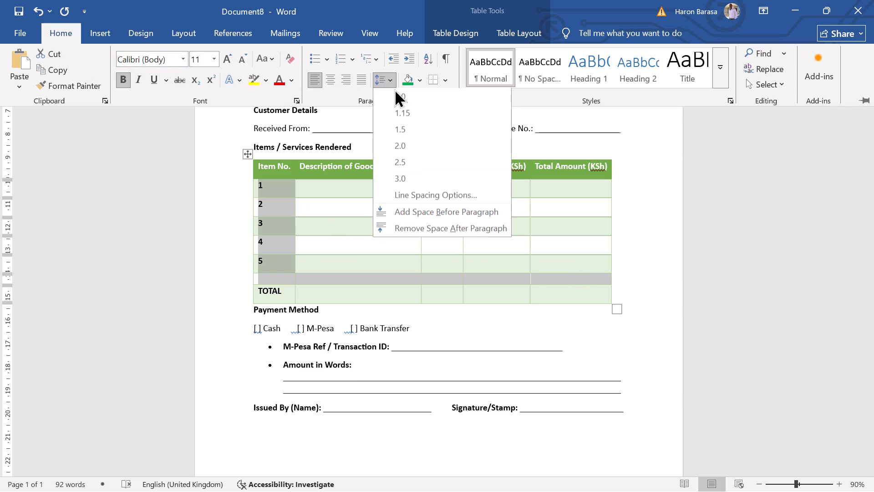
{"action": "left_click", "coordinate": [399, 95]}
{"action": "left_click", "coordinate": [386, 77]}
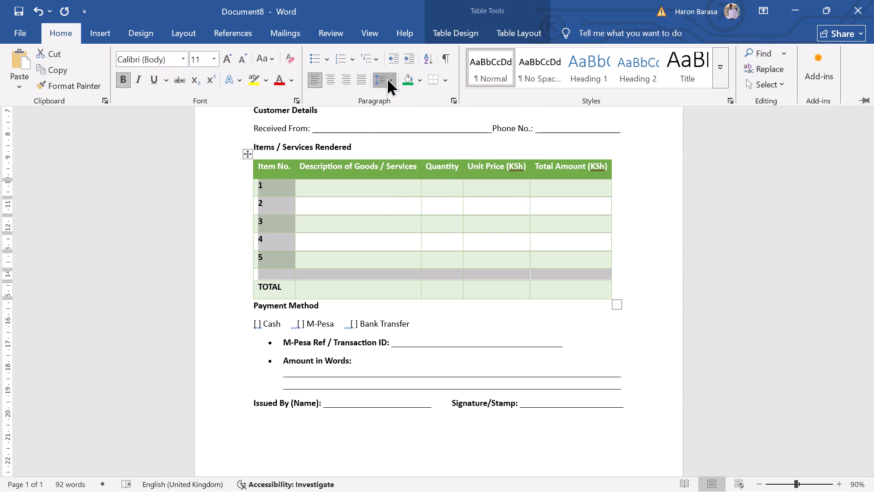
{"action": "left_click", "coordinate": [404, 227]}
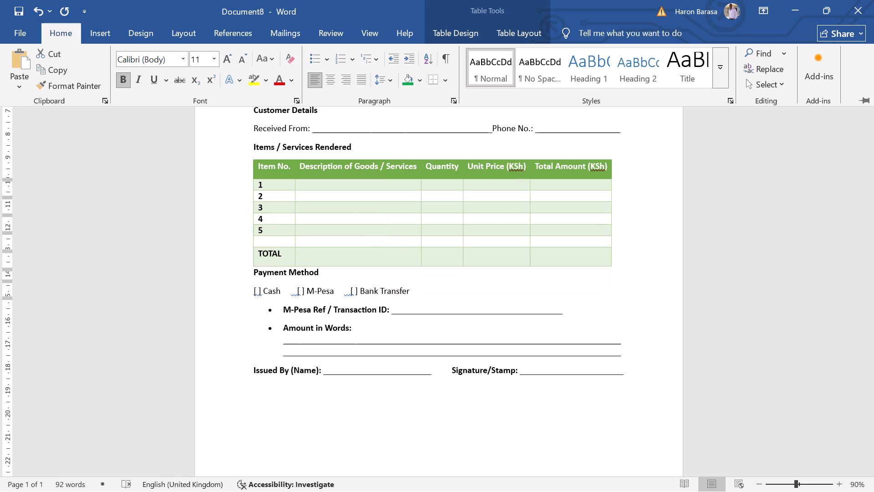
{"action": "left_click", "coordinate": [358, 217]}
{"action": "left_click", "coordinate": [351, 218]}
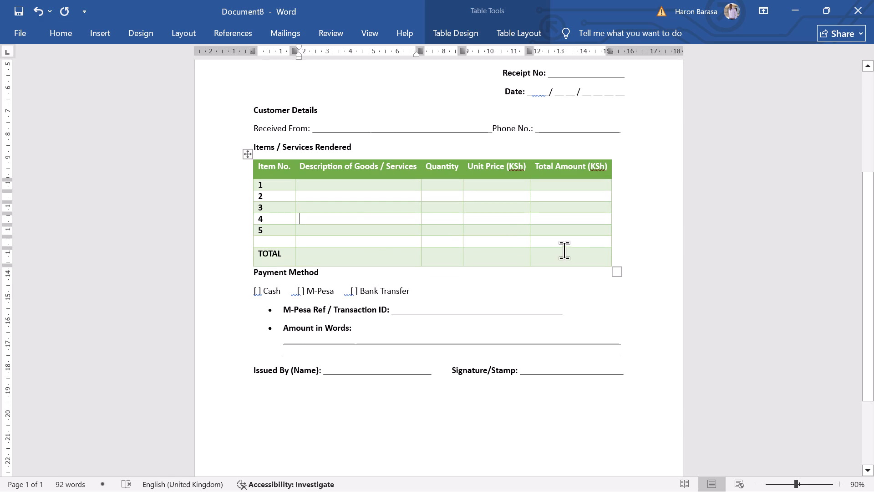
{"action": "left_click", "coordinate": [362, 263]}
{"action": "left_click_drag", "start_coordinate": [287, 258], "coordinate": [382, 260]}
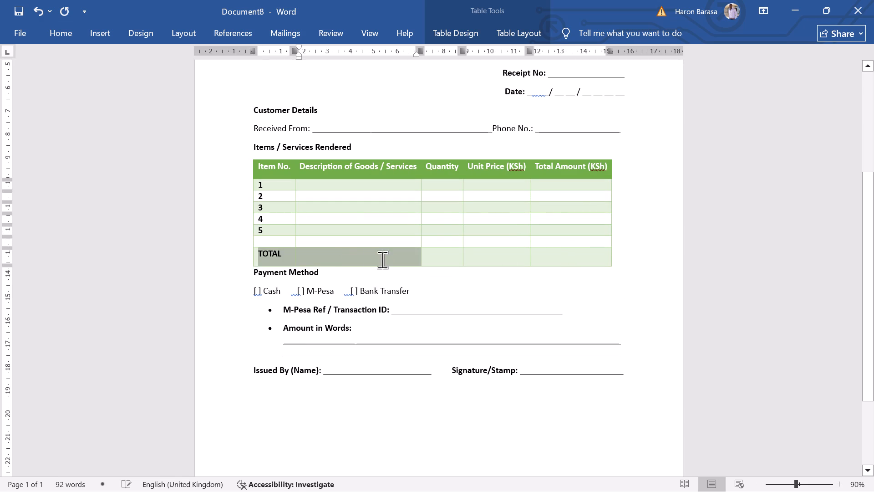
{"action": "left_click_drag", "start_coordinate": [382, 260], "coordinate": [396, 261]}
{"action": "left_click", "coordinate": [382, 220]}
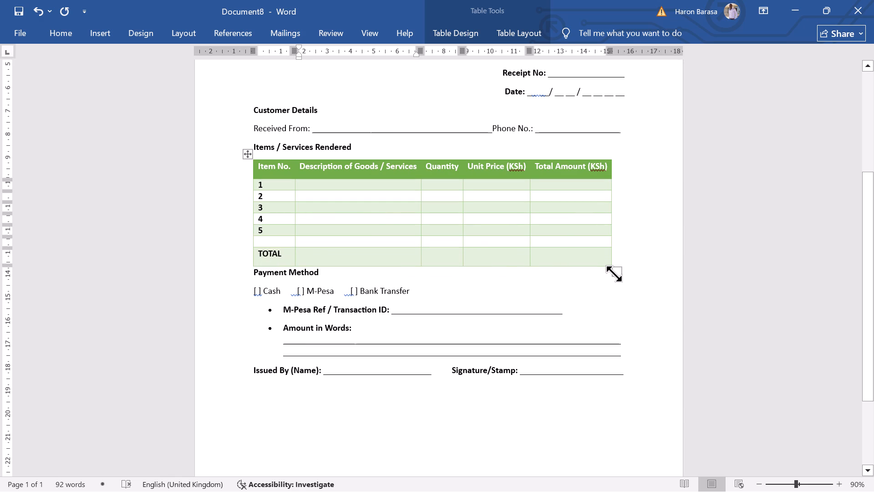
Resize the whole items table freehand to make its rows taller and the table slightly wider.
{"action": "left_click_drag", "start_coordinate": [614, 273], "coordinate": [615, 290]}
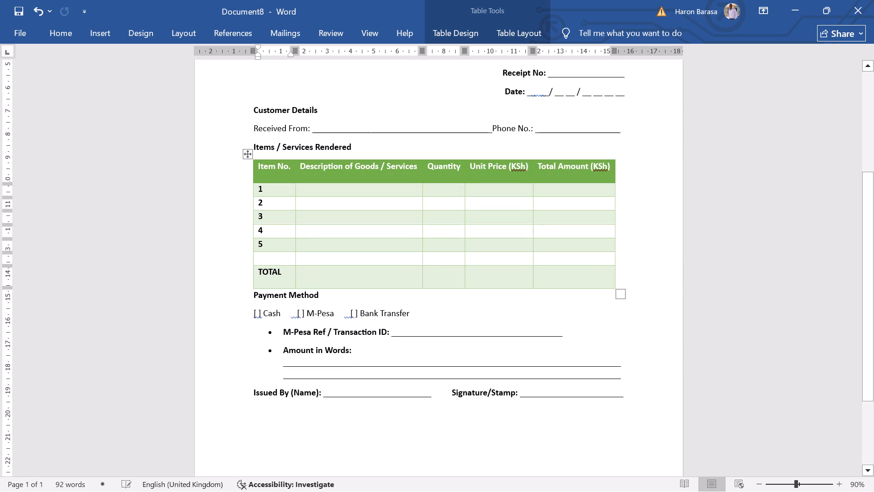
Number the empty row above TOTAL as item 6.
{"action": "left_click", "coordinate": [628, 268]}
{"action": "left_click", "coordinate": [634, 250]}
{"action": "left_click", "coordinate": [264, 261]}
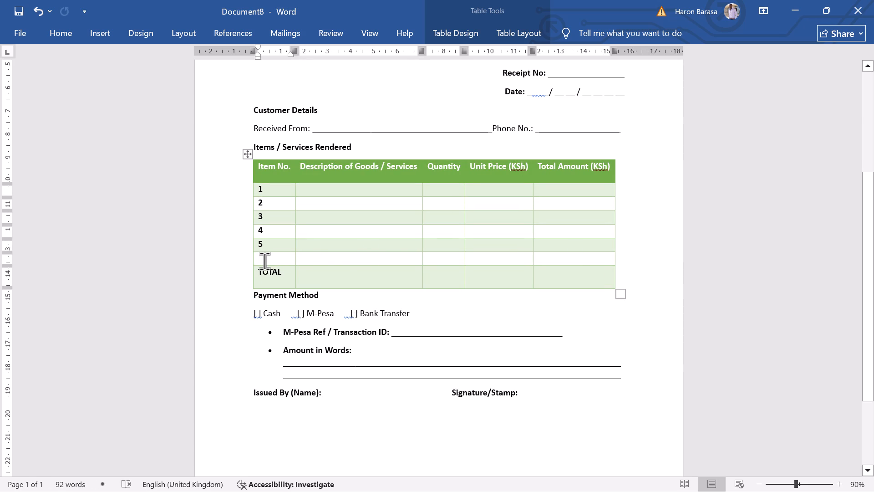
{"action": "key", "text": "6"}
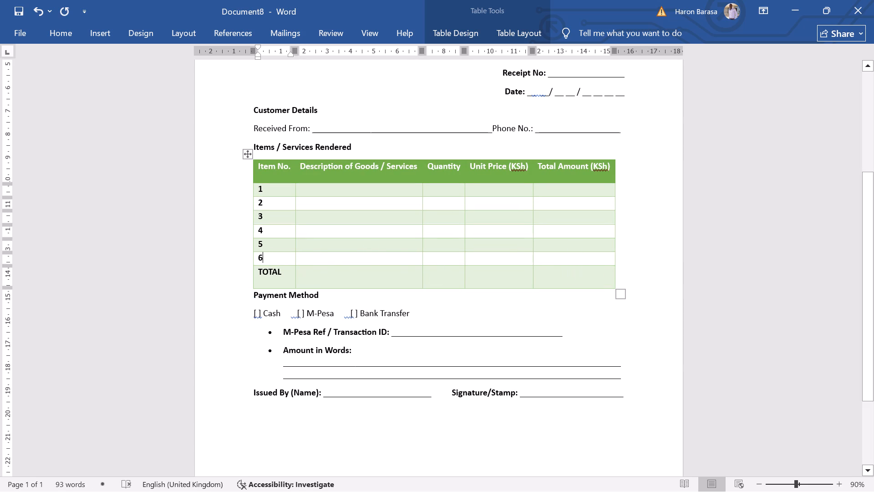
Add an empty row below item 6 in the items table.
{"action": "left_click", "coordinate": [624, 260]}
{"action": "key", "text": "Return"}
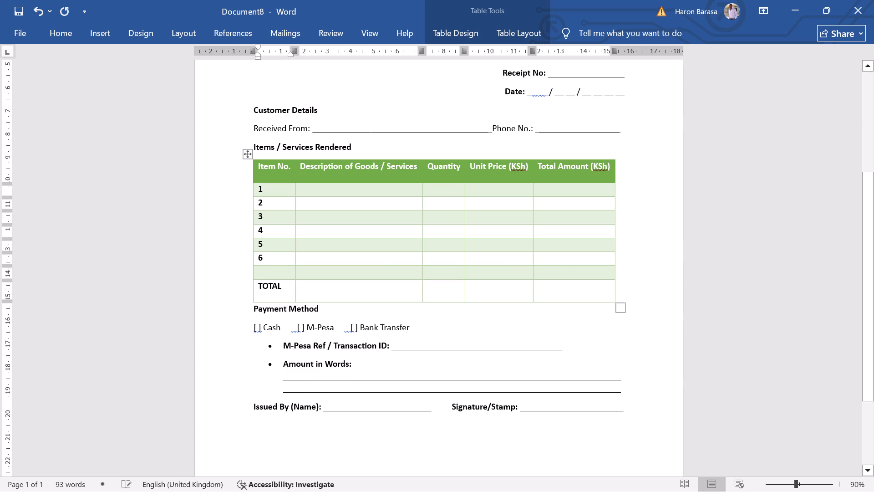
Number the empty row below item 6 as 7, and add item rows 8, 9 and 10 above TOTAL.
{"action": "key", "text": "7"}
{"action": "left_click", "coordinate": [629, 277]}
{"action": "key", "text": "Return"}
{"action": "key", "text": "8"}
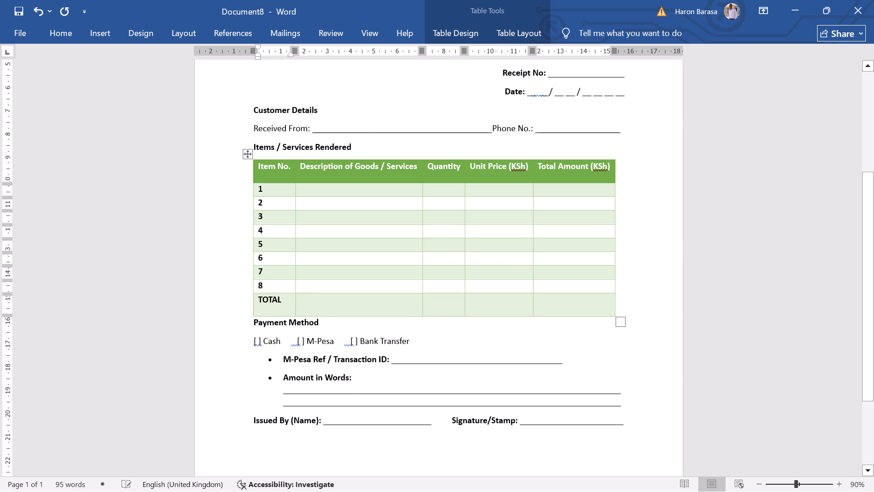
{"action": "left_click", "coordinate": [626, 286]}
{"action": "key", "text": "Return"}
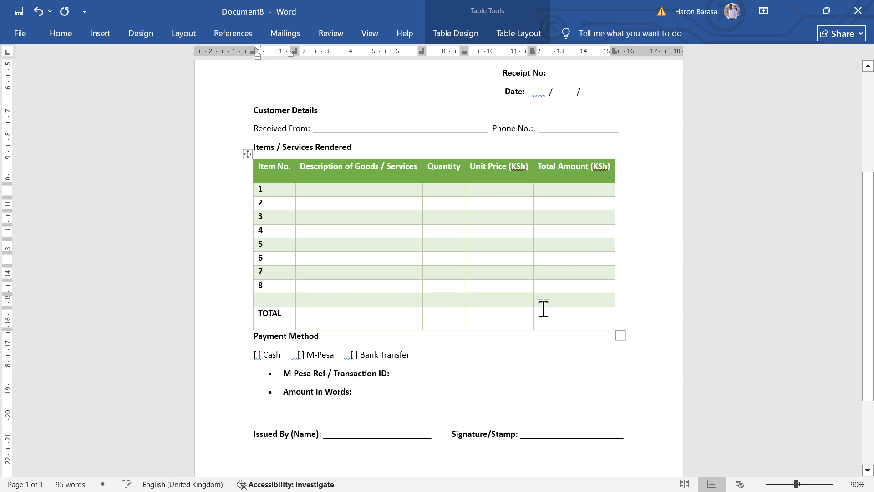
{"action": "key", "text": "9"}
{"action": "left_click", "coordinate": [626, 292]}
{"action": "key", "text": "Return"}
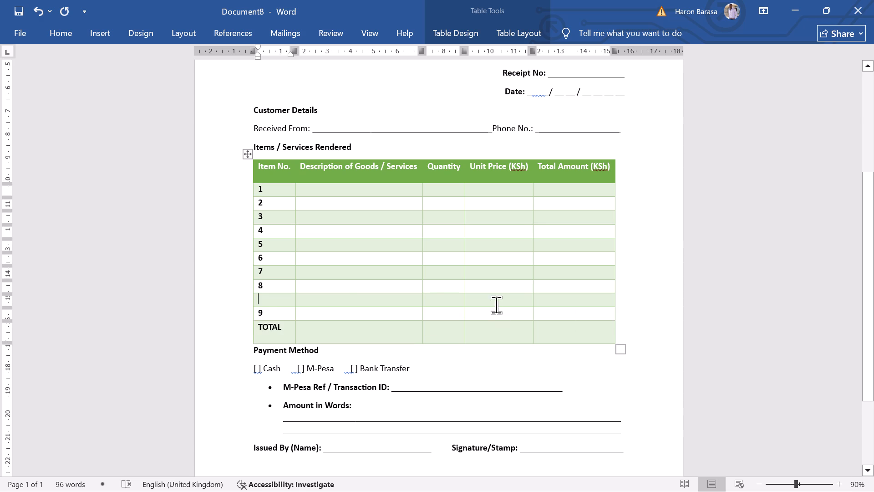
{"action": "key", "text": "9"}
{"action": "key", "text": "Down"}
{"action": "key", "text": "BackSpace"}
{"action": "type", "text": "10"}
Replace the green banded shading of item rows 1 to 10 with a plain white background, leaving the header and TOTAL rows green.
{"action": "left_click_drag", "start_coordinate": [290, 193], "coordinate": [316, 271]}
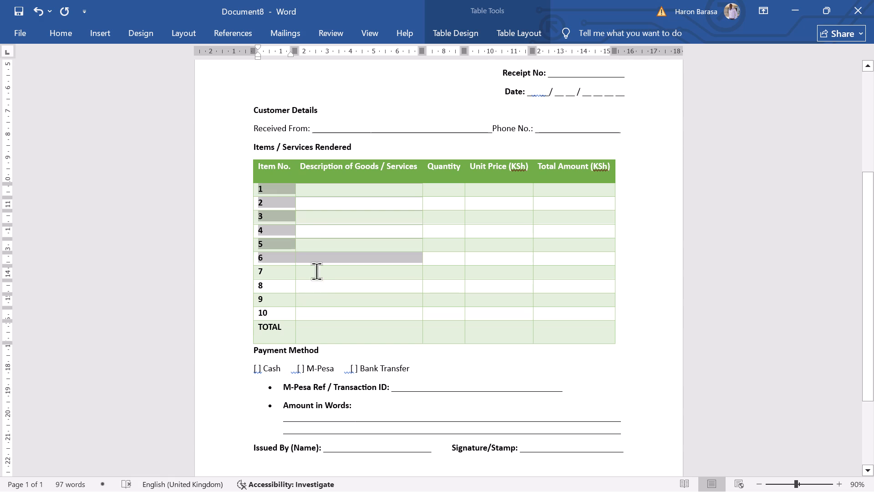
{"action": "left_click_drag", "start_coordinate": [316, 271], "coordinate": [569, 313]}
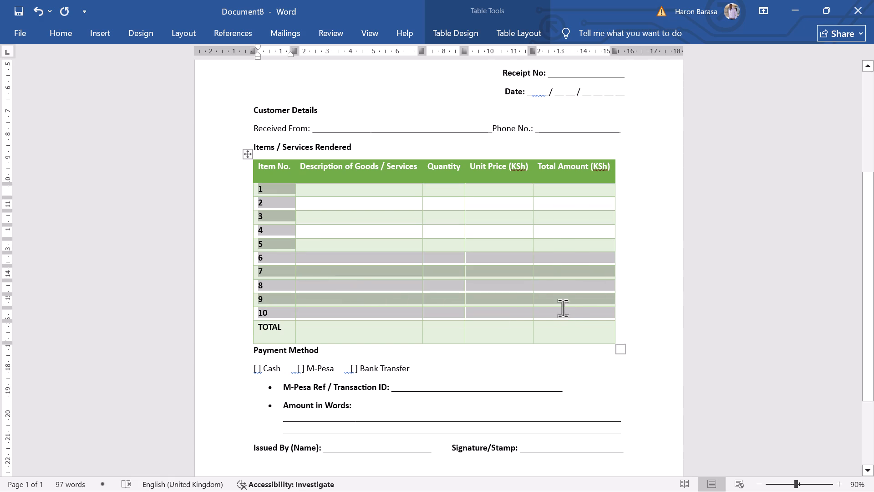
{"action": "left_click", "coordinate": [472, 246]}
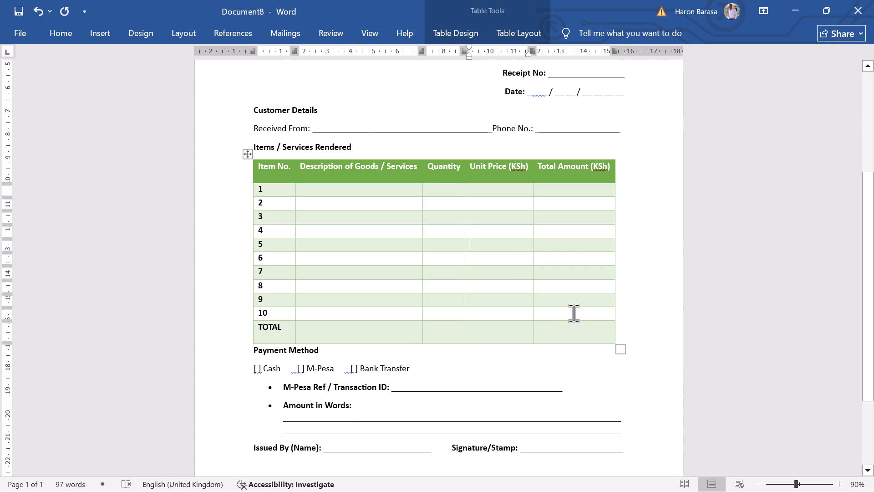
{"action": "left_click_drag", "start_coordinate": [574, 313], "coordinate": [287, 195]}
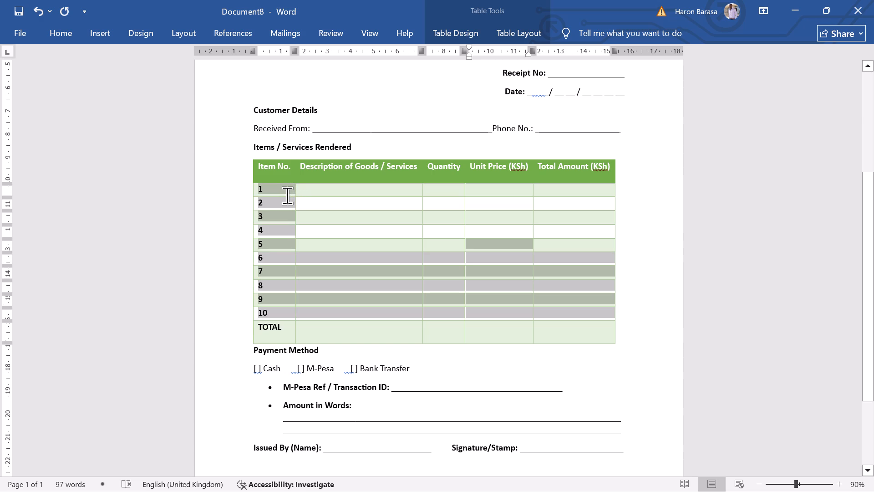
{"action": "left_click_drag", "start_coordinate": [287, 195], "coordinate": [285, 195]}
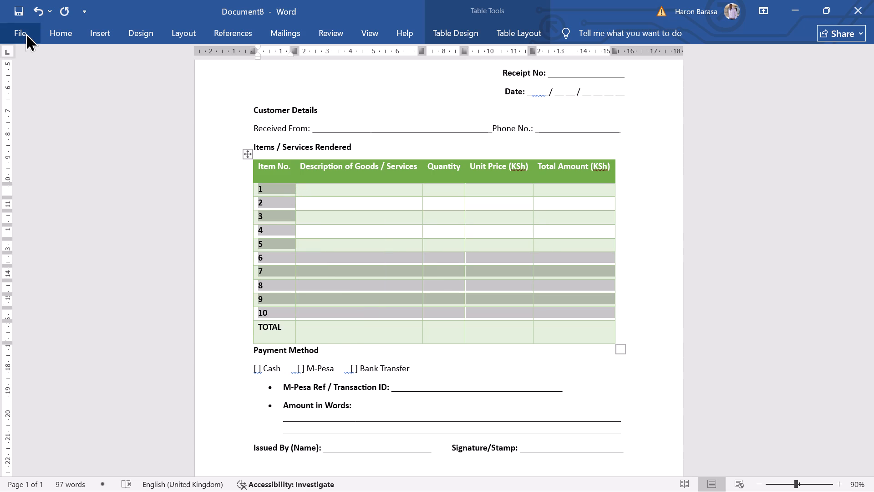
{"action": "left_click", "coordinate": [457, 36]}
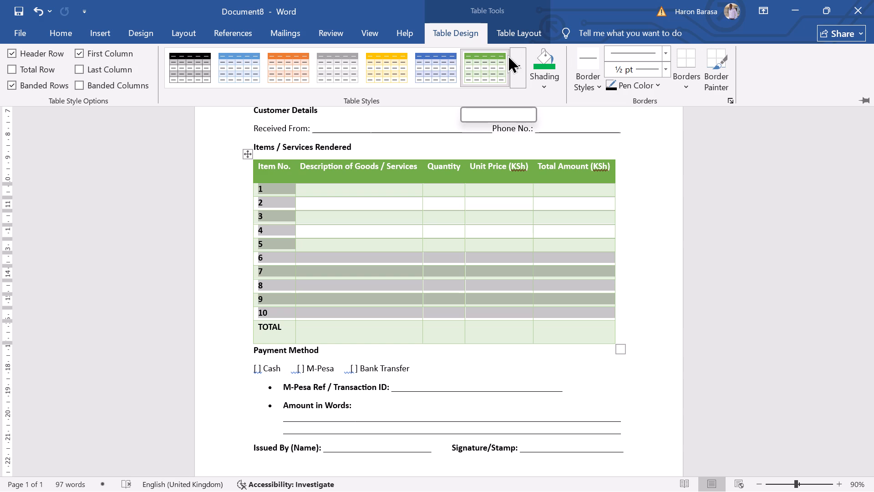
{"action": "left_click", "coordinate": [543, 78]}
{"action": "left_click", "coordinate": [539, 149]}
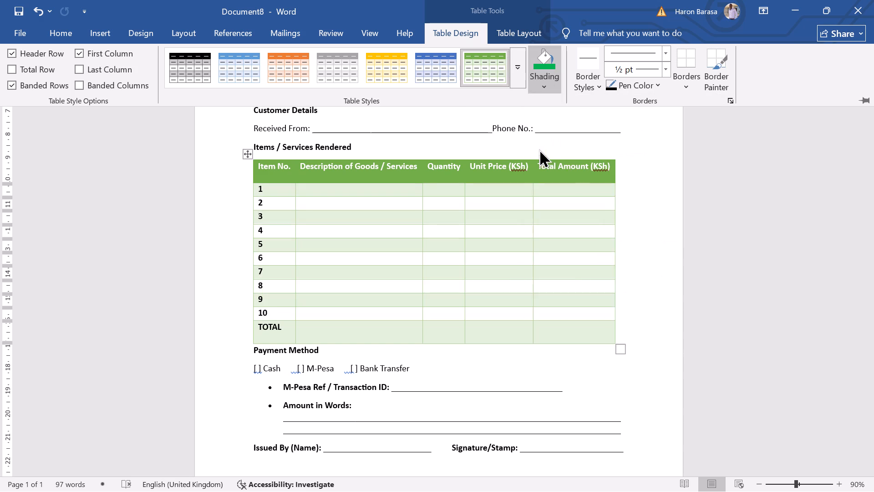
{"action": "left_click", "coordinate": [376, 246]}
{"action": "left_click", "coordinate": [375, 243]}
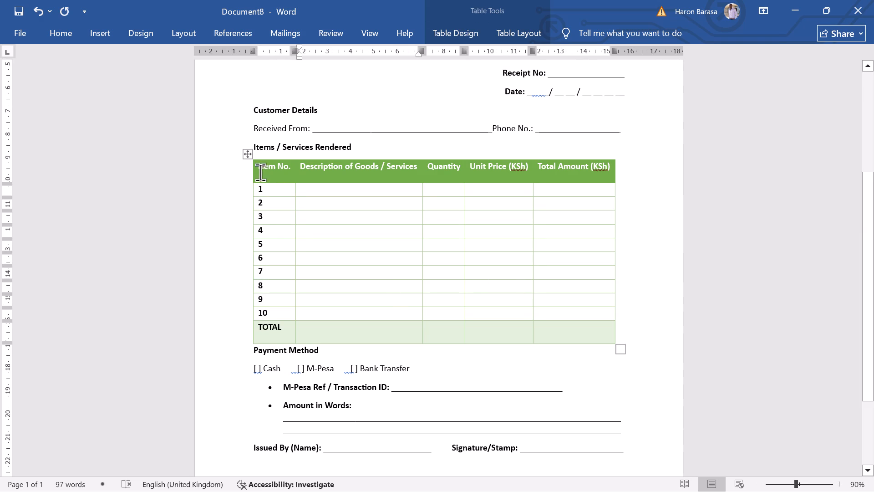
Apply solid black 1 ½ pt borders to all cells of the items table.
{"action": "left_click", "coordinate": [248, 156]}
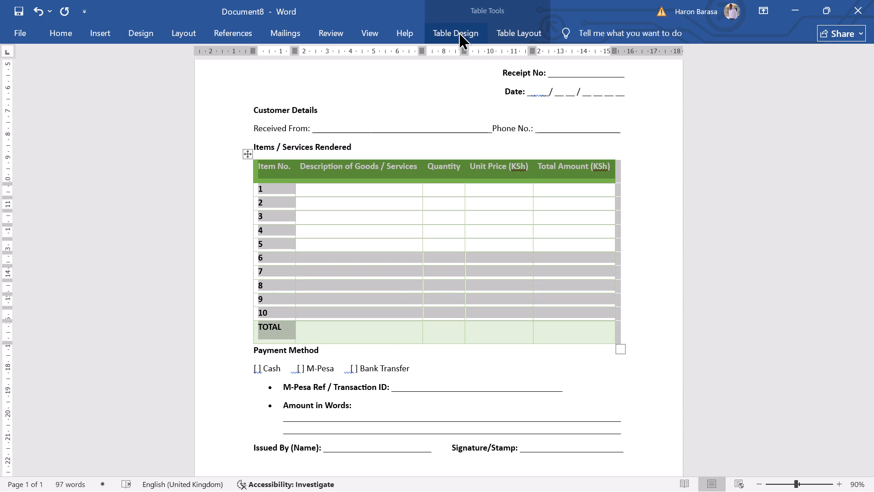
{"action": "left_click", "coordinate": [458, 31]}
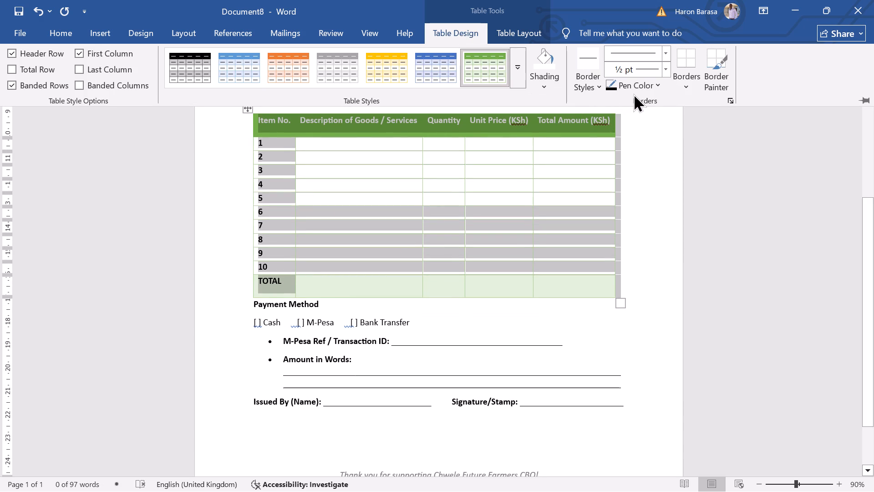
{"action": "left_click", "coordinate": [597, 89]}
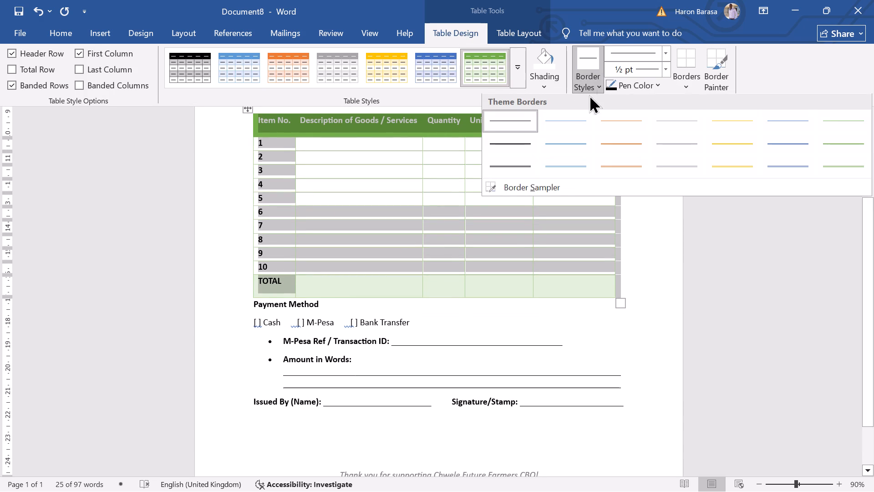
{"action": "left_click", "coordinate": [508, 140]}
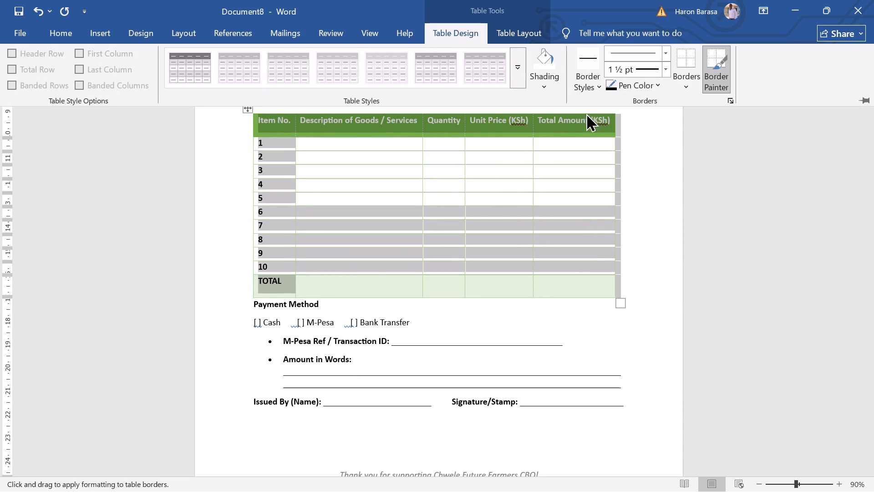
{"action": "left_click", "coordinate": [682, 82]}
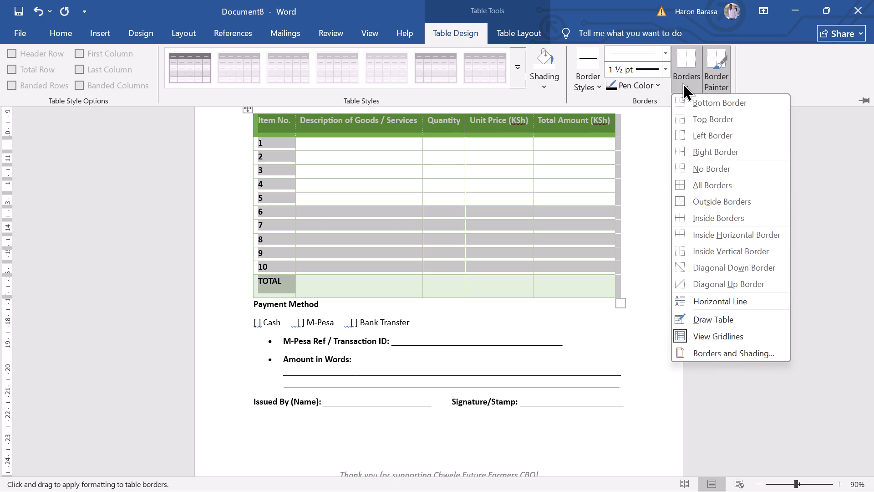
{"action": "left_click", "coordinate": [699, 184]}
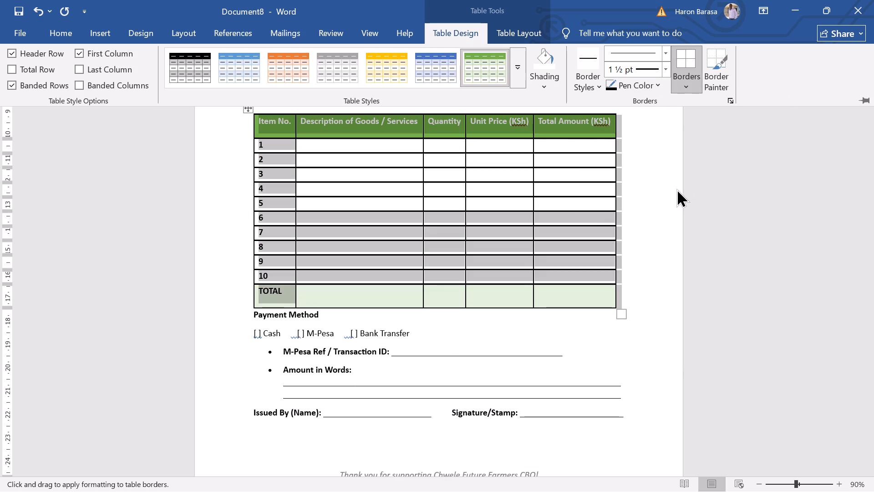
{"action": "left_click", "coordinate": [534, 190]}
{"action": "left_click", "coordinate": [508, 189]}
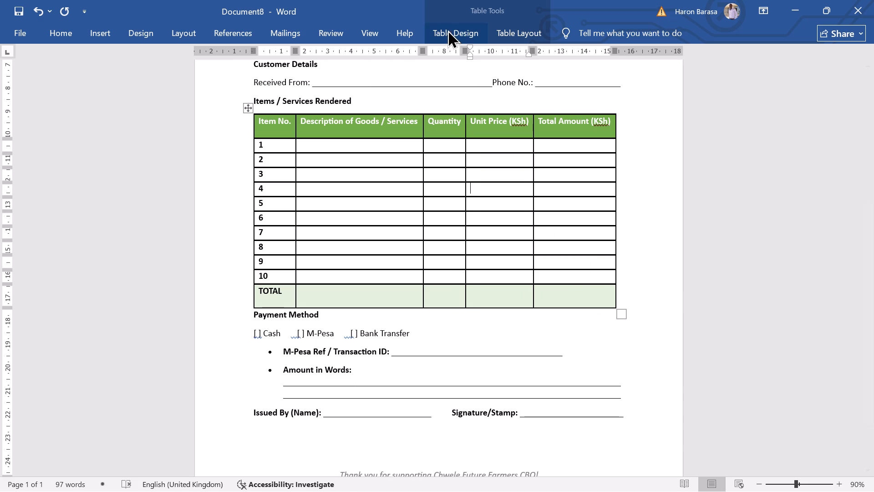
Apply thin solid black ½ pt borders to all cells of the whole items table.
{"action": "left_click", "coordinate": [250, 109]}
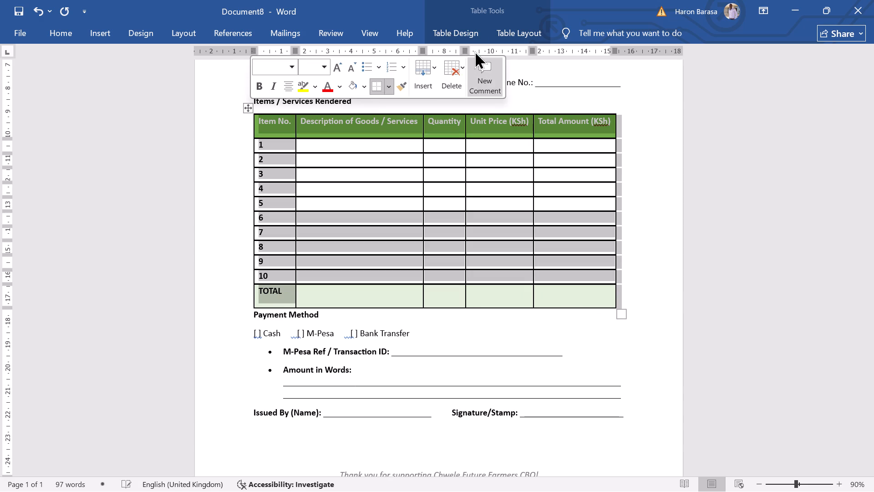
{"action": "left_click", "coordinate": [462, 26]}
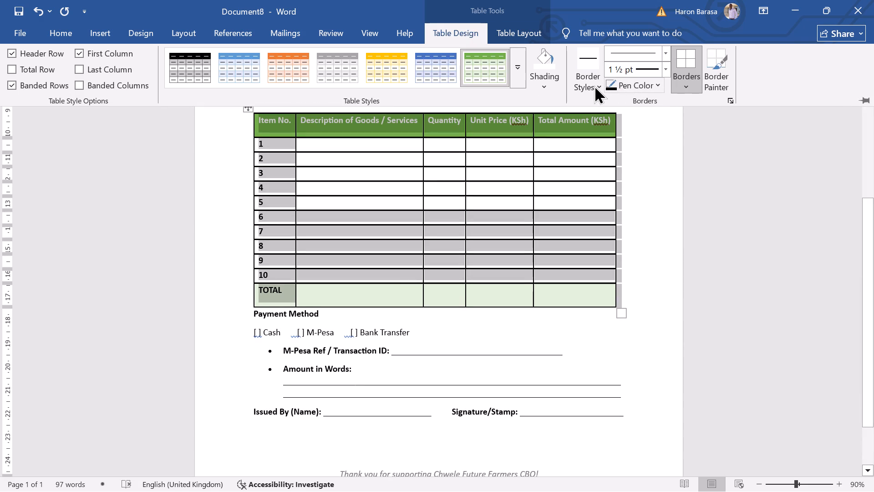
{"action": "left_click", "coordinate": [650, 86]}
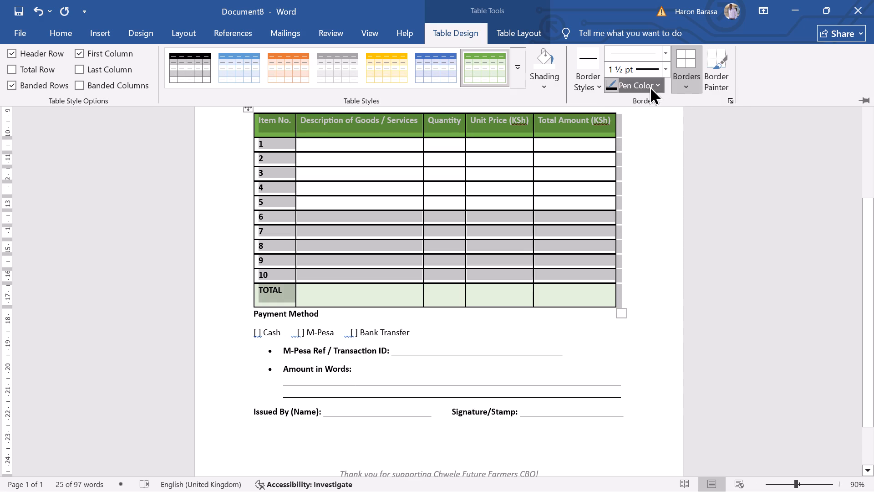
{"action": "left_click", "coordinate": [598, 84]}
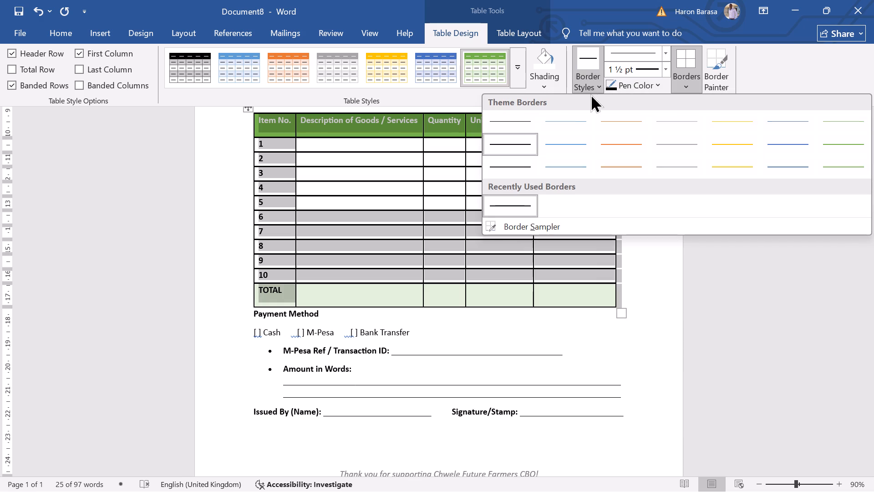
{"action": "left_click", "coordinate": [511, 116]}
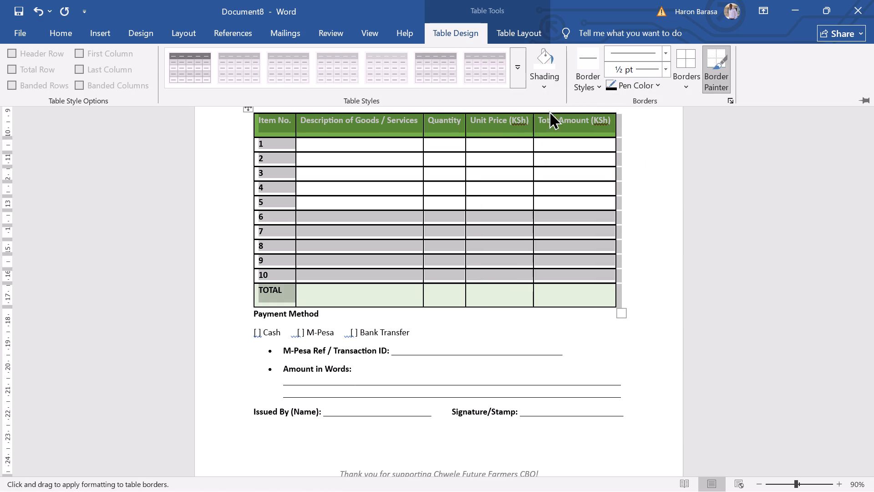
{"action": "left_click", "coordinate": [683, 77]}
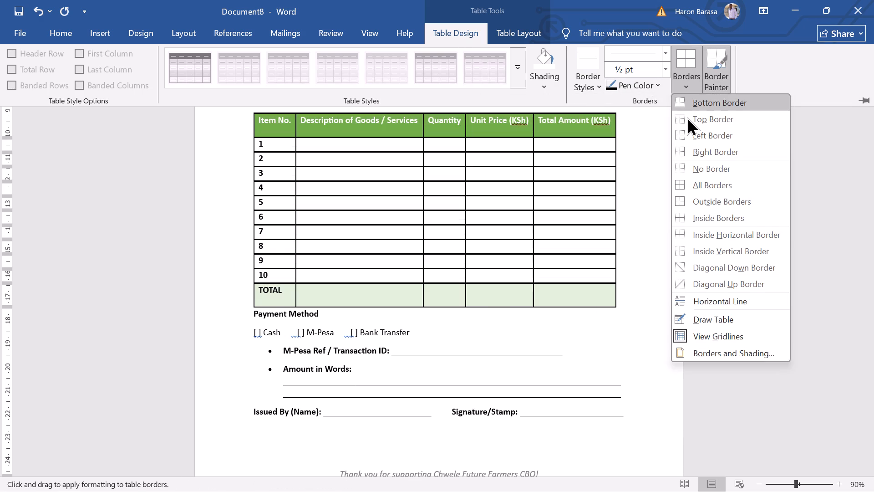
{"action": "left_click", "coordinate": [694, 181]}
{"action": "left_click", "coordinate": [648, 219]}
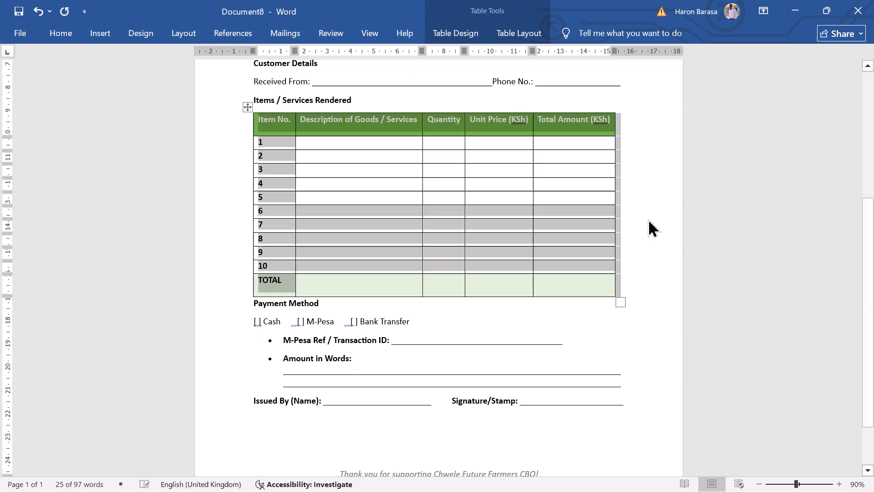
{"action": "left_click", "coordinate": [643, 207]}
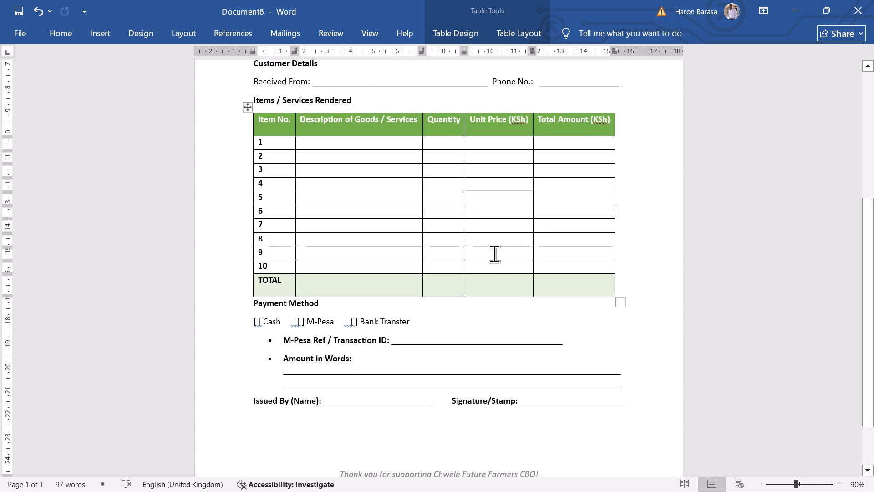
Merge the TOTAL cell with the description and quantity cells beside it in the last row of the items table.
{"action": "scroll", "coordinate": [485, 247], "scroll_direction": "up", "scroll_amount": 2}
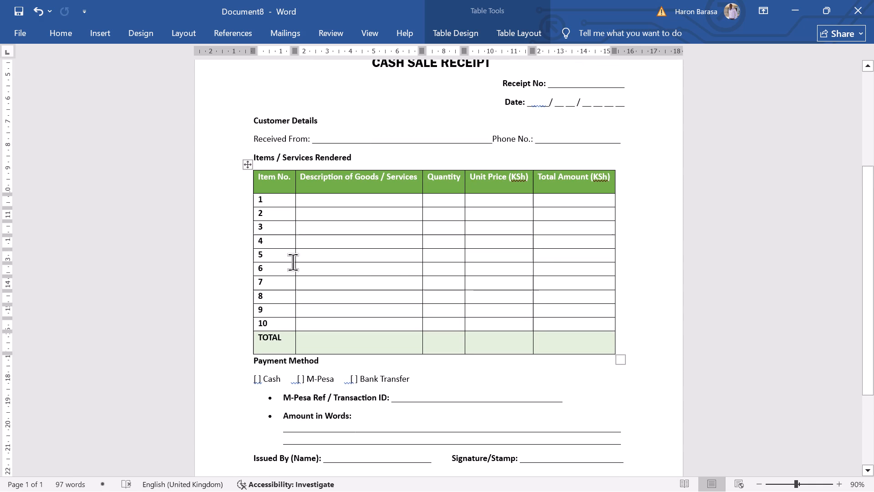
{"action": "left_click_drag", "start_coordinate": [291, 340], "coordinate": [418, 334]}
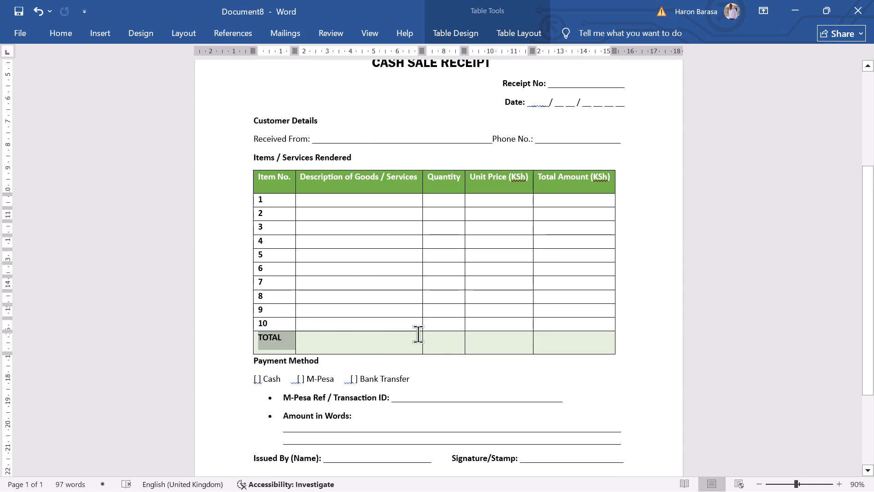
{"action": "left_click_drag", "start_coordinate": [418, 334], "coordinate": [441, 341]}
{"action": "left_click_drag", "start_coordinate": [458, 341], "coordinate": [341, 336]}
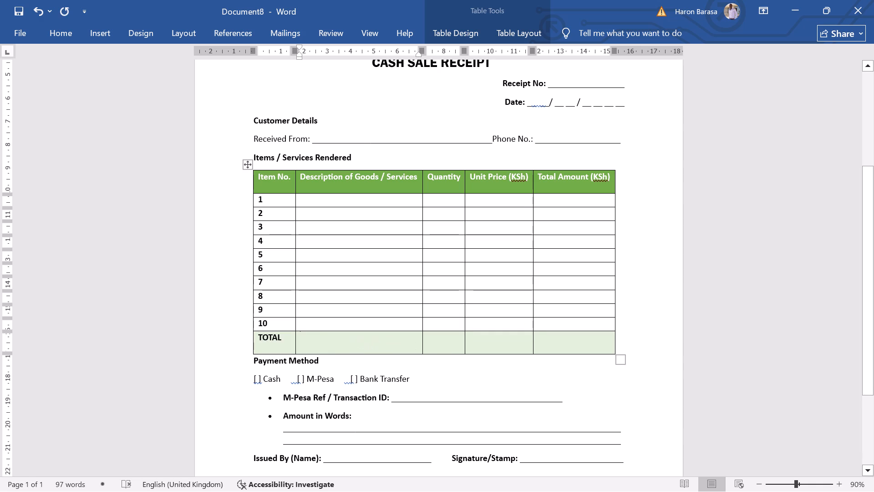
{"action": "left_click", "coordinate": [340, 341]}
{"action": "left_click_drag", "start_coordinate": [290, 342], "coordinate": [462, 346]}
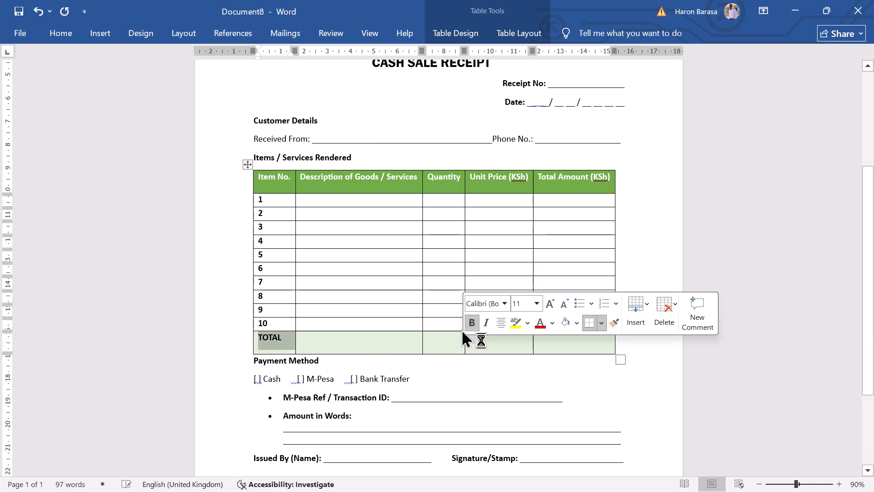
{"action": "left_click", "coordinate": [469, 36]}
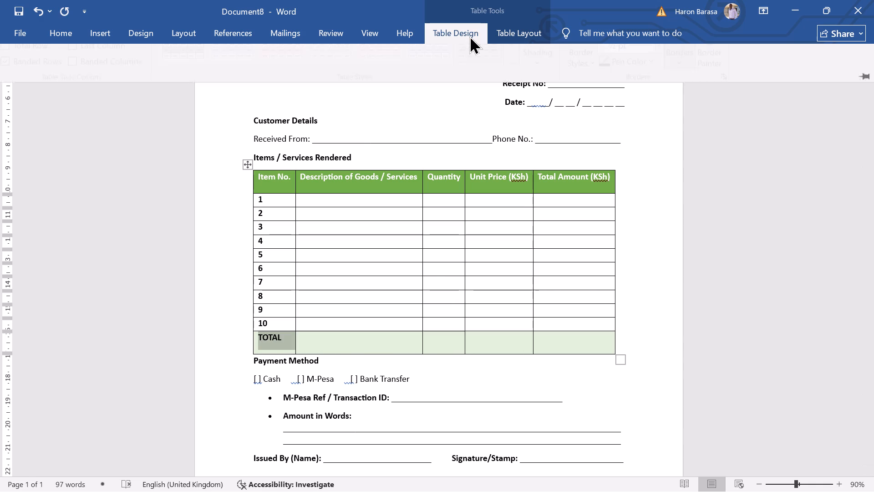
{"action": "left_click", "coordinate": [518, 31]}
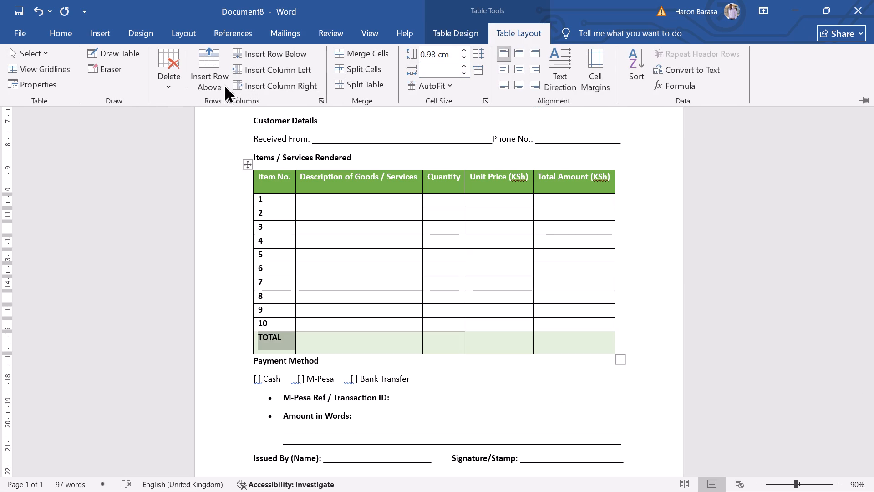
{"action": "left_click", "coordinate": [345, 51]}
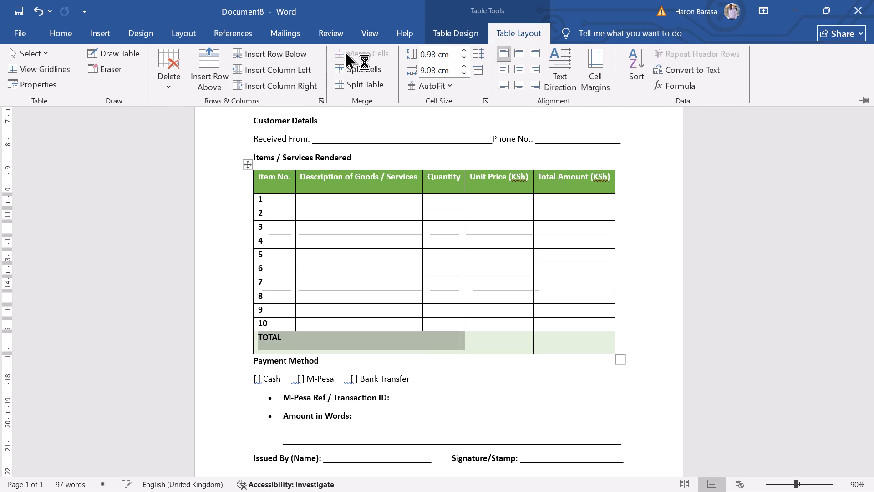
Centre the TOTAL label in its merged cell and enlarge it to 18 pt.
{"action": "double_click", "coordinate": [381, 335]}
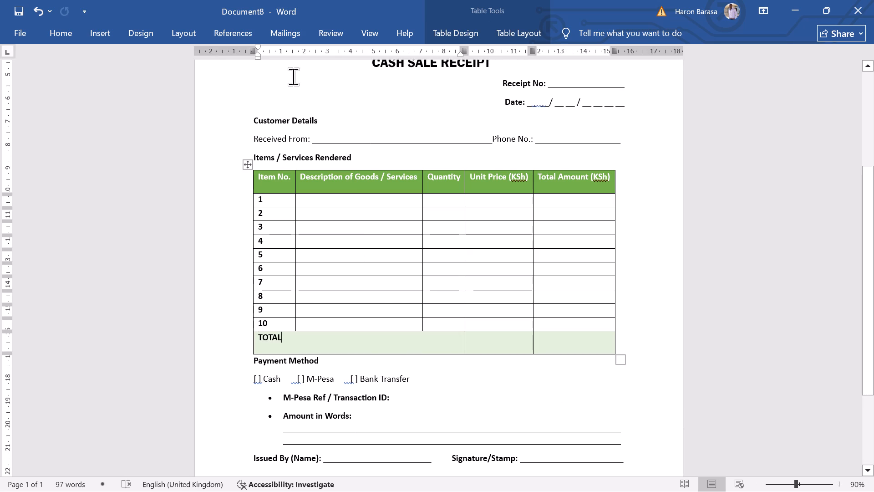
{"action": "left_click", "coordinate": [64, 36]}
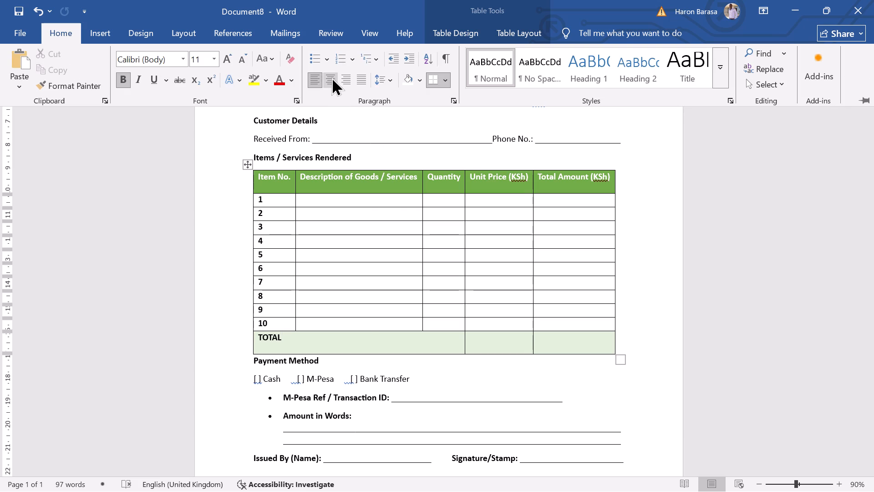
{"action": "left_click", "coordinate": [331, 76]}
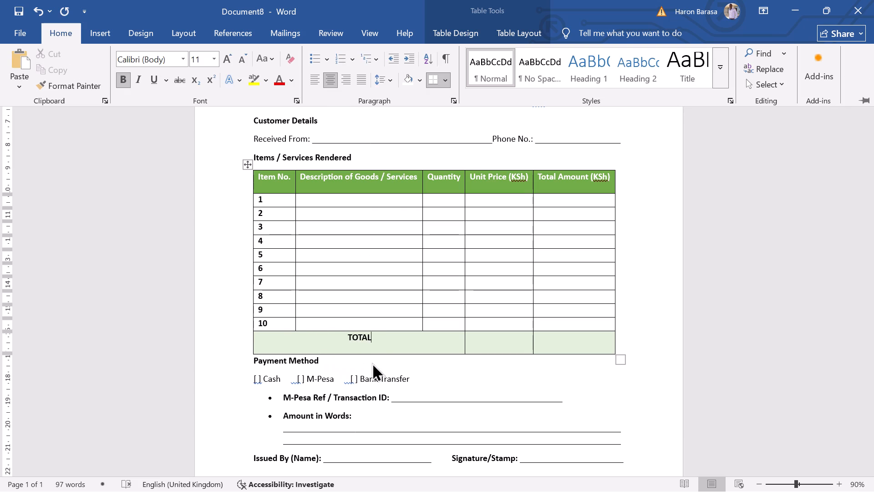
{"action": "left_click", "coordinate": [379, 337]}
{"action": "left_click_drag", "start_coordinate": [379, 337], "coordinate": [346, 336]}
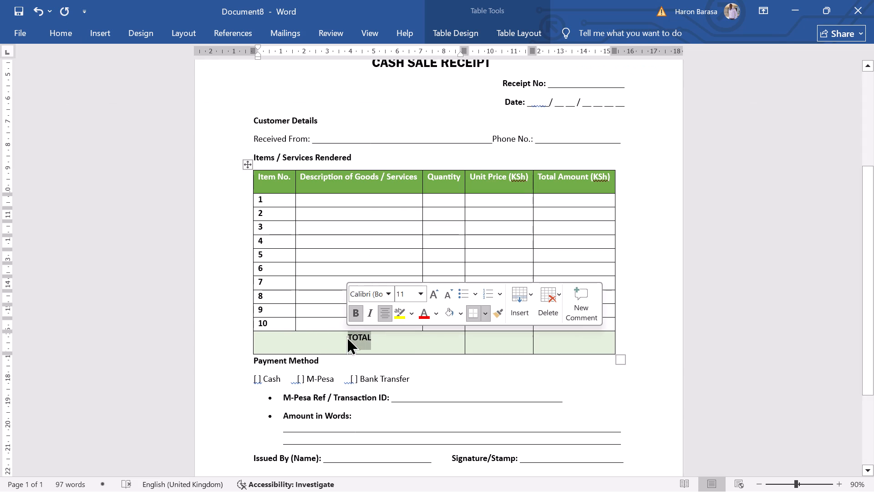
{"action": "double_click", "coordinate": [436, 292]}
{"action": "double_click", "coordinate": [436, 292]}
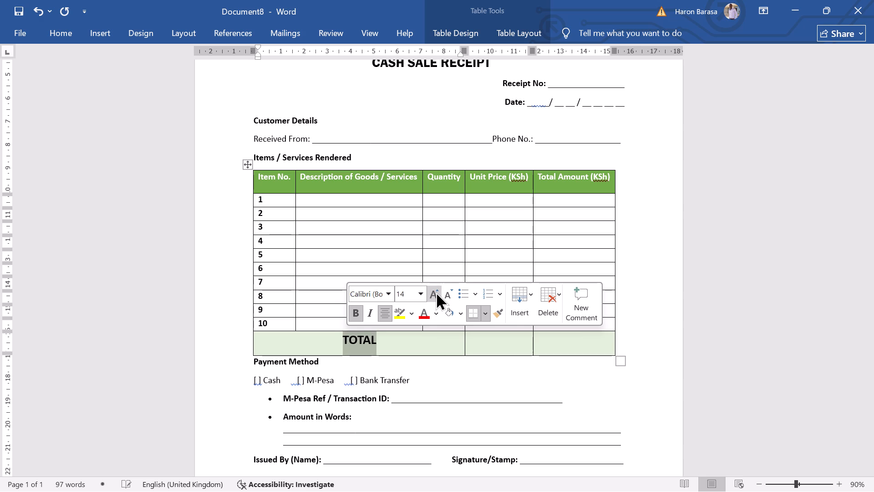
Remove the space after the TOTAL paragraph.
{"action": "left_click", "coordinate": [72, 26]}
{"action": "left_click", "coordinate": [383, 75]}
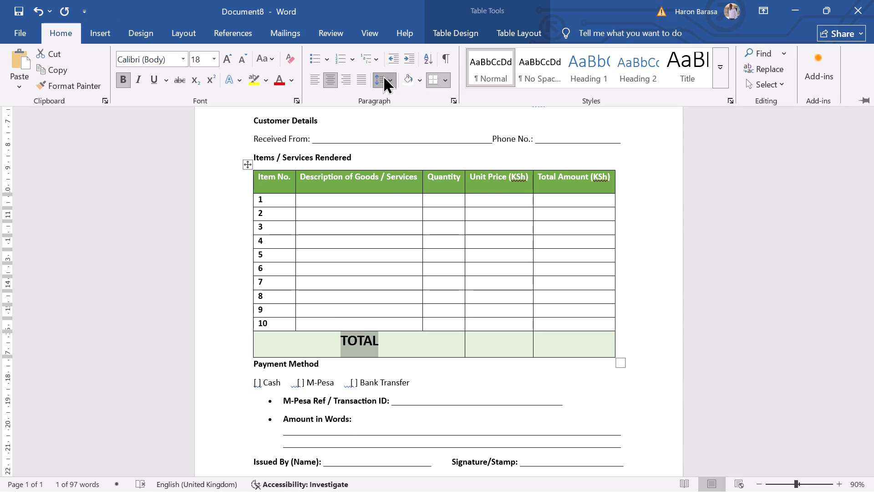
{"action": "left_click", "coordinate": [407, 225]}
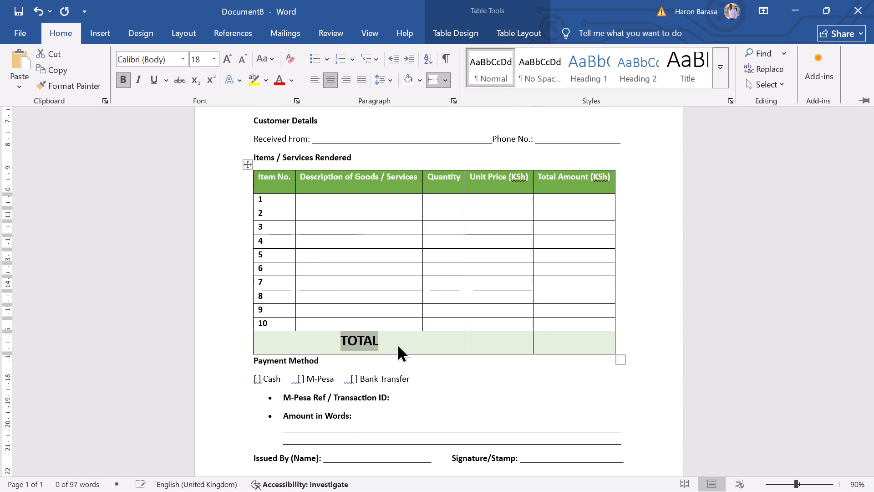
{"action": "left_click", "coordinate": [395, 346]}
{"action": "left_click", "coordinate": [396, 345]}
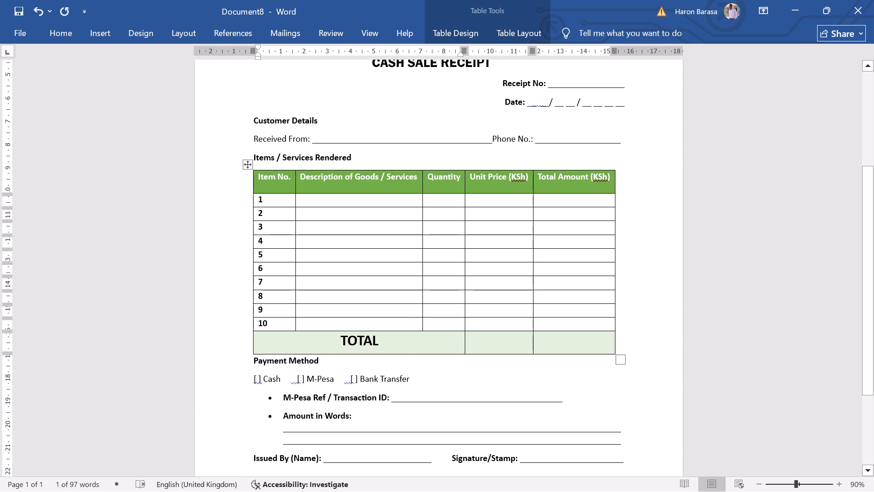
Review the receipt layout from the letterhead and heading down to the signature line and footer.
{"action": "scroll", "coordinate": [421, 307], "scroll_direction": "up", "scroll_amount": 2}
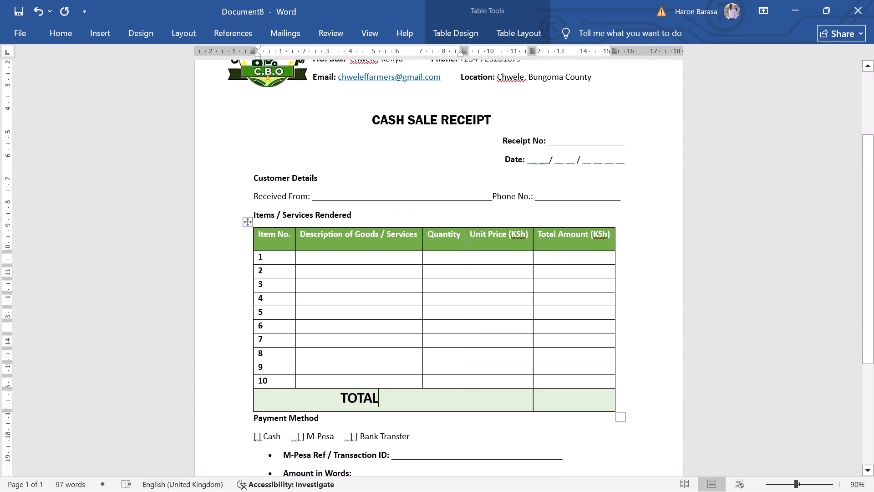
{"action": "scroll", "coordinate": [320, 329], "scroll_direction": "down", "scroll_amount": 6}
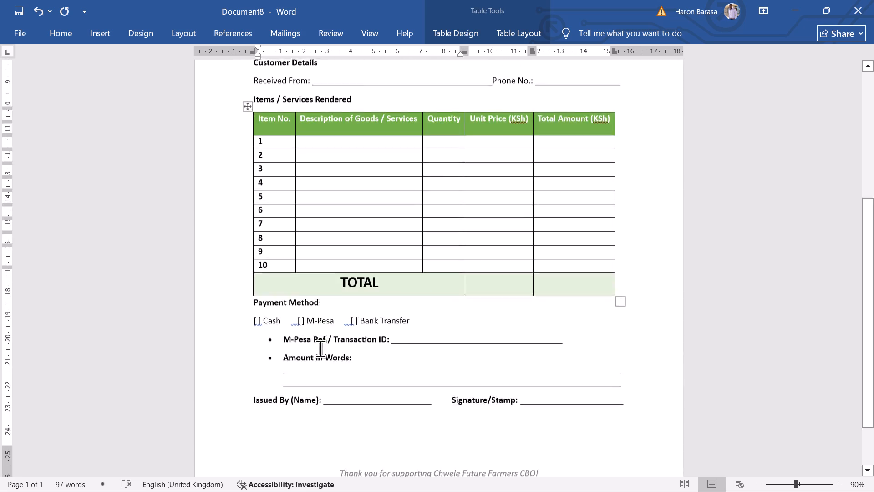
{"action": "scroll", "coordinate": [323, 341], "scroll_direction": "up", "scroll_amount": 2}
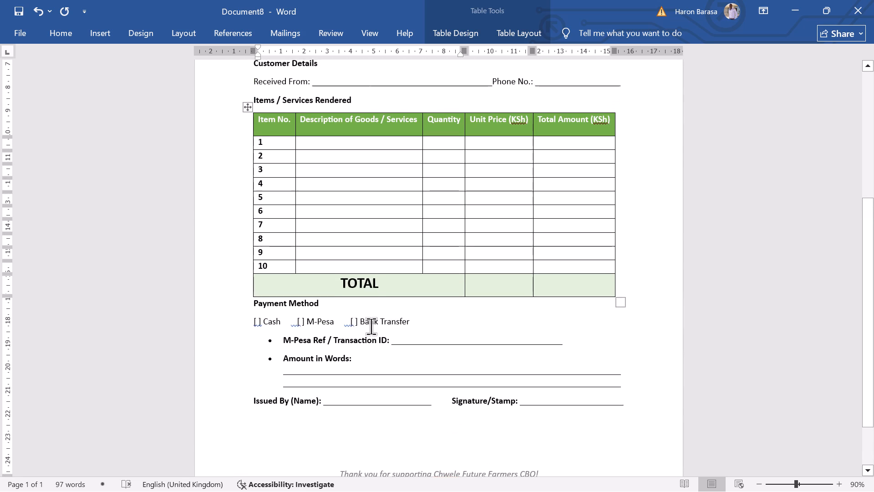
{"action": "scroll", "coordinate": [372, 325], "scroll_direction": "down", "scroll_amount": 9}
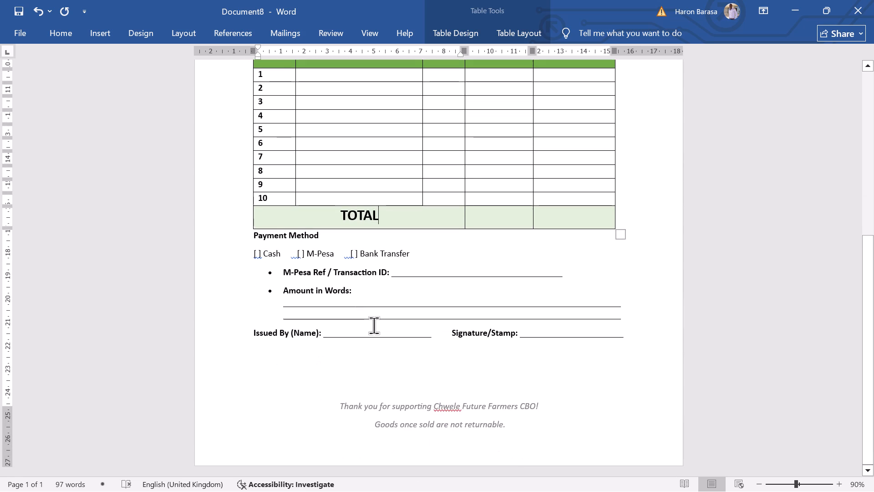
{"action": "scroll", "coordinate": [386, 318], "scroll_direction": "down", "scroll_amount": 3}
{"action": "scroll", "coordinate": [386, 319], "scroll_direction": "up", "scroll_amount": 1}
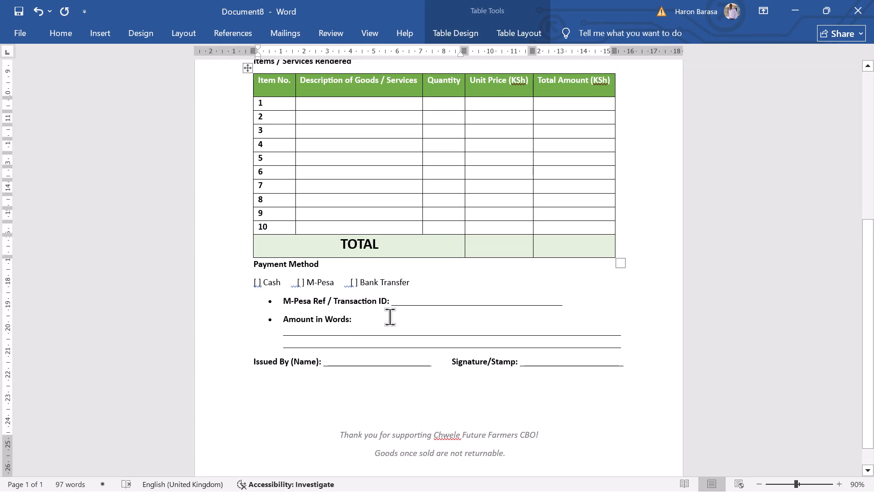
{"action": "scroll", "coordinate": [406, 325], "scroll_direction": "up", "scroll_amount": 1}
{"action": "scroll", "coordinate": [406, 325], "scroll_direction": "down", "scroll_amount": 3}
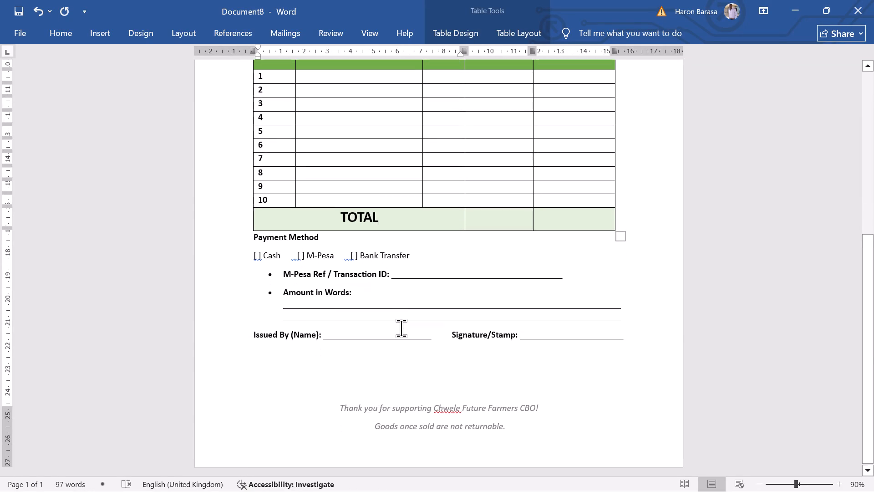
Narrow the gap before Signature/Stamp and extend the Issued By (Name) blank line by five underscores.
{"action": "left_click", "coordinate": [452, 336]}
{"action": "key", "text": "Left"}
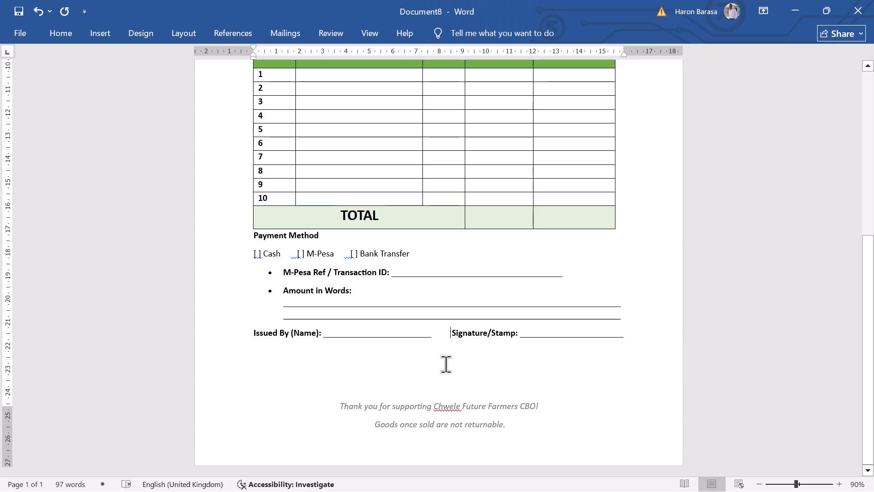
{"action": "key", "text": "Left"}
{"action": "key", "text": "BackSpace"}
{"action": "key", "text": "BackSpace"}
{"action": "key", "text": "BackSpace"}
{"action": "key", "text": "BackSpace"}
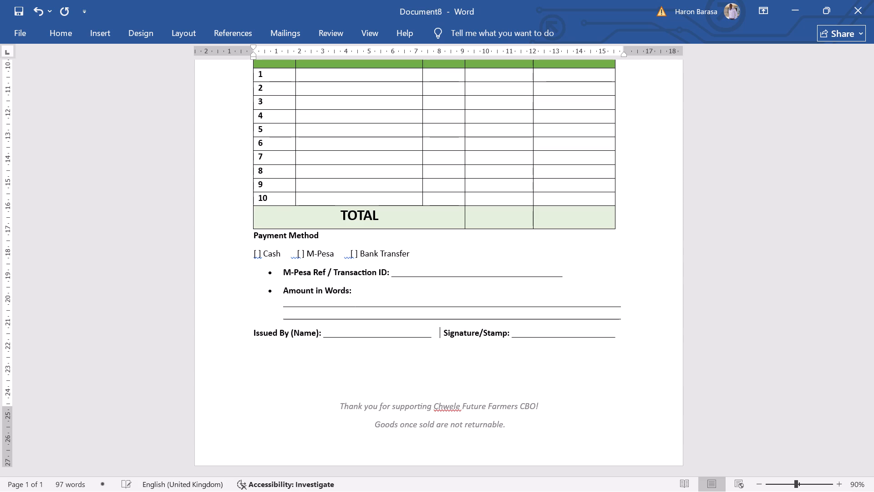
{"action": "key", "text": "BackSpace"}
{"action": "key", "text": "BackSpace"}
{"action": "key", "text": "BackSpace"}
{"action": "key", "text": "BackSpace"}
{"action": "key", "text": "BackSpace"}
{"action": "key", "text": "BackSpace"}
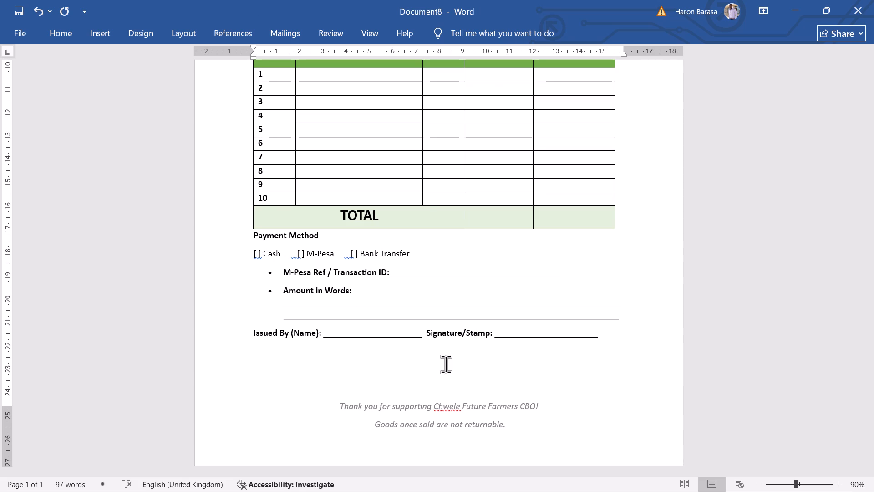
{"action": "type", "text": "_____"}
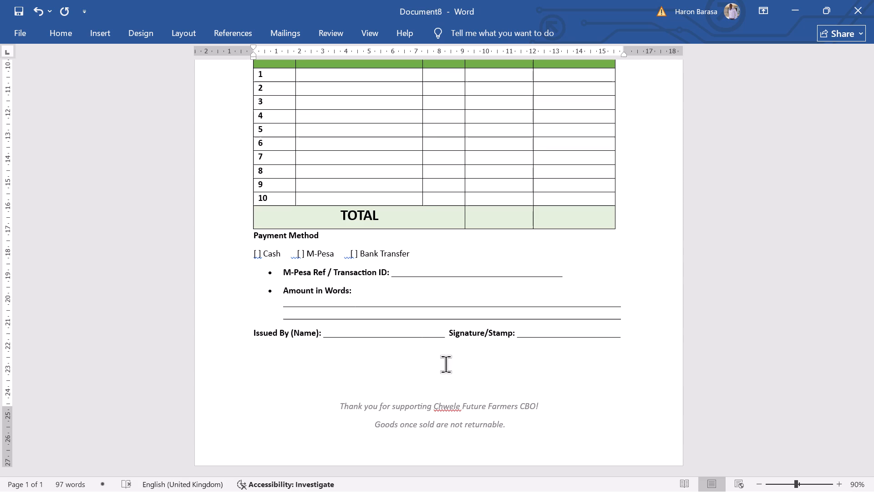
Shorten the Signature/Stamp blank line by nine underscores and lengthen the Issued By (Name) line by nine underscores.
{"action": "left_click", "coordinate": [560, 338]}
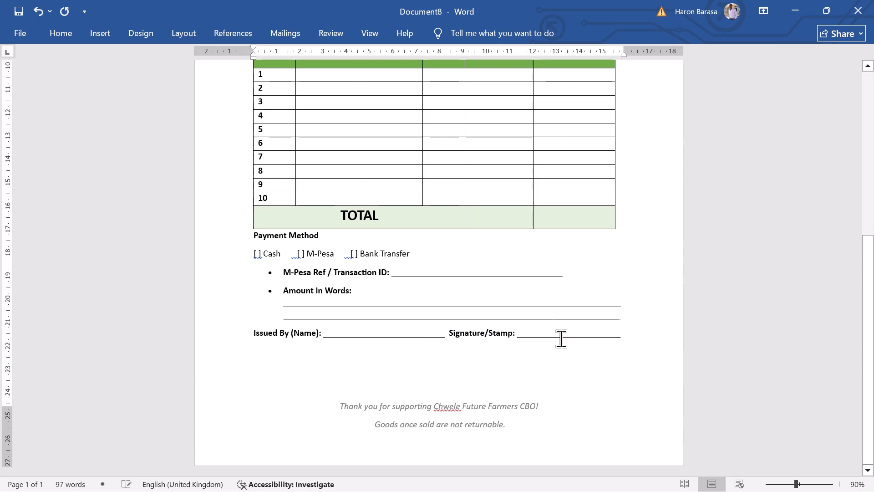
{"action": "key", "text": "BackSpace"}
{"action": "key", "text": "BackSpace"}
{"action": "key", "text": "BackSpace"}
{"action": "key", "text": "BackSpace"}
{"action": "key", "text": "BackSpace"}
{"action": "key", "text": "BackSpace"}
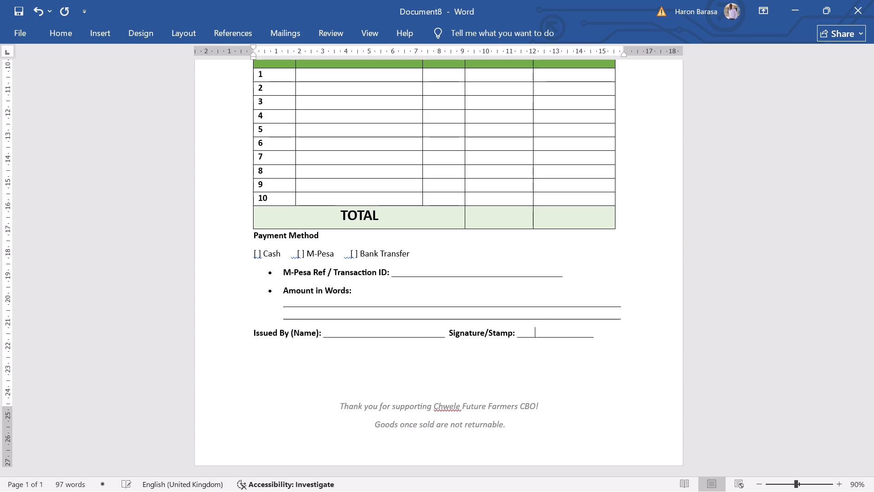
{"action": "key", "text": "BackSpace"}
{"action": "key", "text": "BackSpace"}
{"action": "key", "text": "BackSpace"}
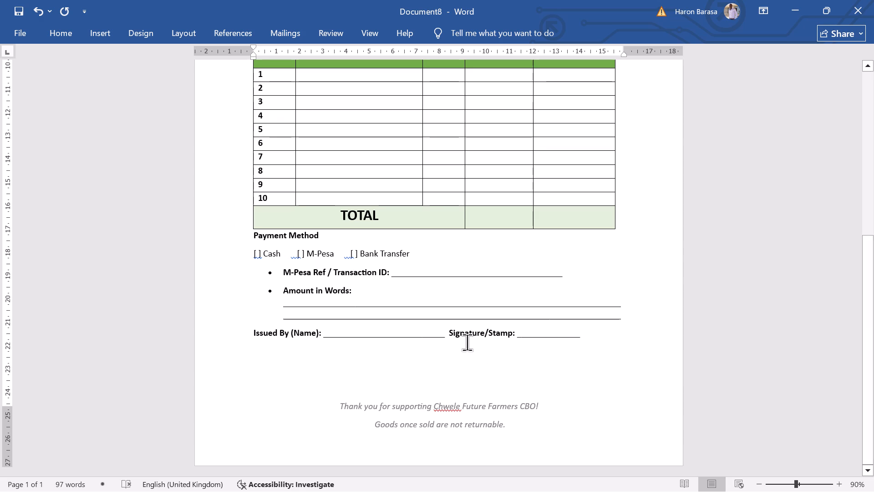
{"action": "left_click", "coordinate": [428, 339]}
{"action": "type", "text": "______"}
{"action": "type", "text": "___"}
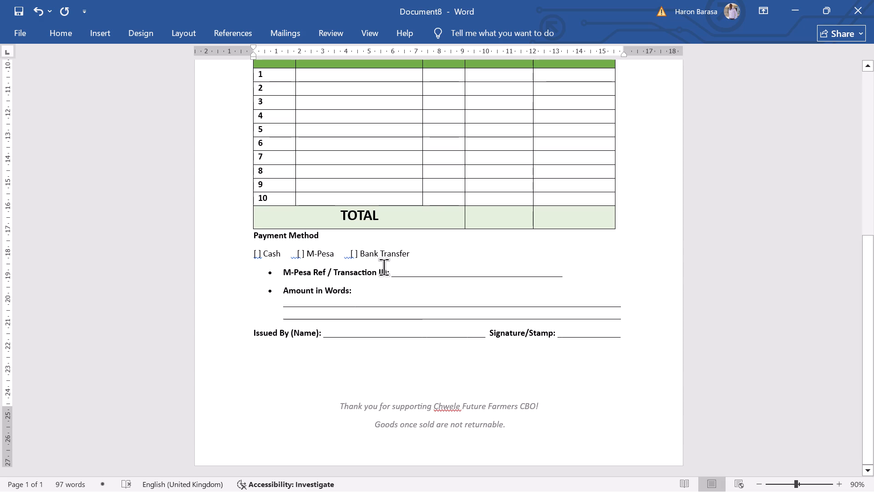
Tighten the two footer lines by removing the space after each paragraph and setting line spacing to 1.0.
{"action": "left_click", "coordinate": [384, 266]}
{"action": "scroll", "coordinate": [388, 399], "scroll_direction": "down", "scroll_amount": 2}
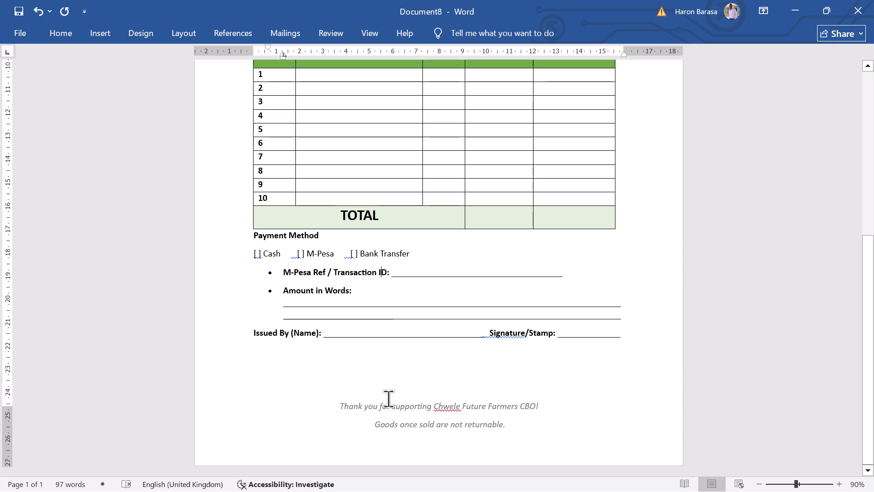
{"action": "scroll", "coordinate": [388, 399], "scroll_direction": "down", "scroll_amount": 1}
{"action": "double_click", "coordinate": [409, 409]}
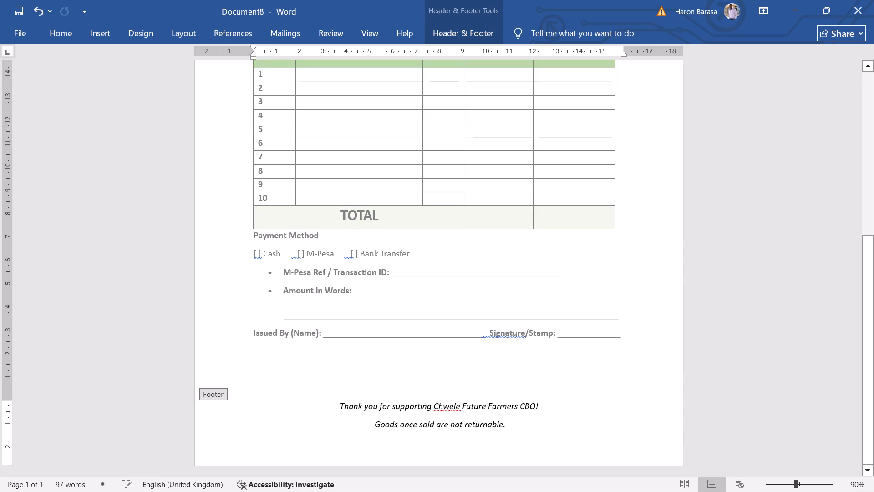
{"action": "left_click_drag", "start_coordinate": [515, 425], "coordinate": [329, 410]}
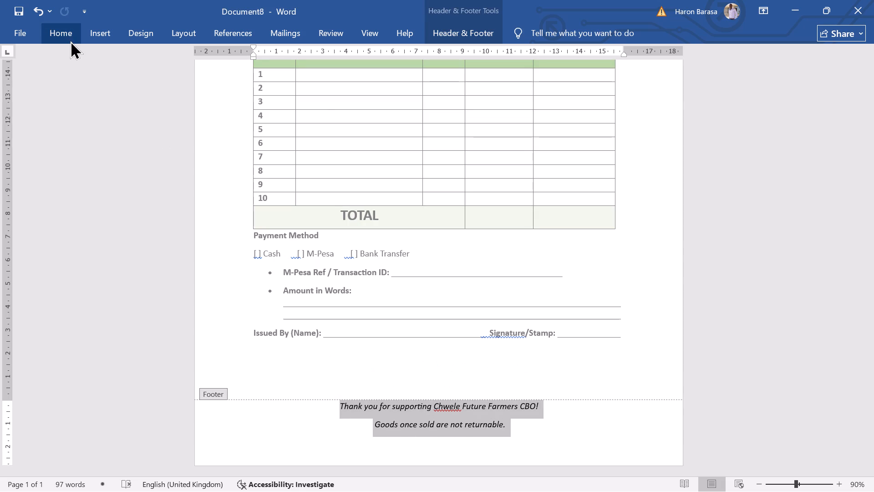
{"action": "left_click", "coordinate": [70, 41]}
{"action": "left_click", "coordinate": [387, 77]}
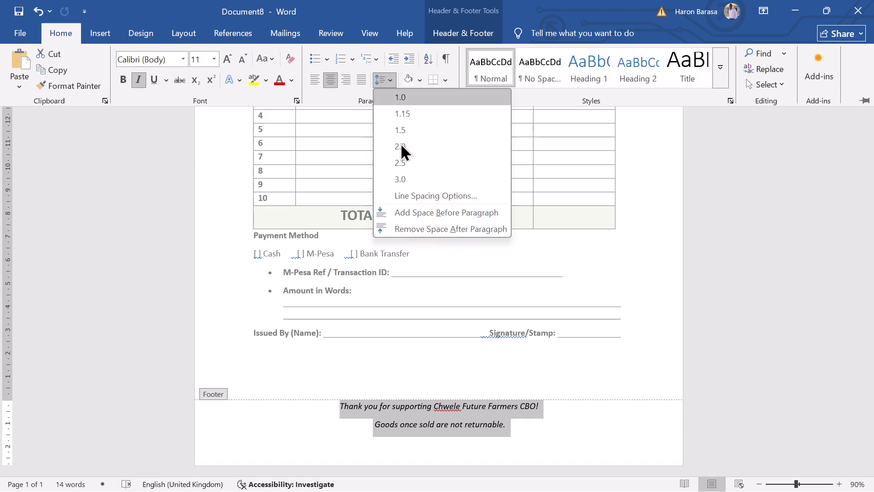
{"action": "left_click", "coordinate": [407, 230]}
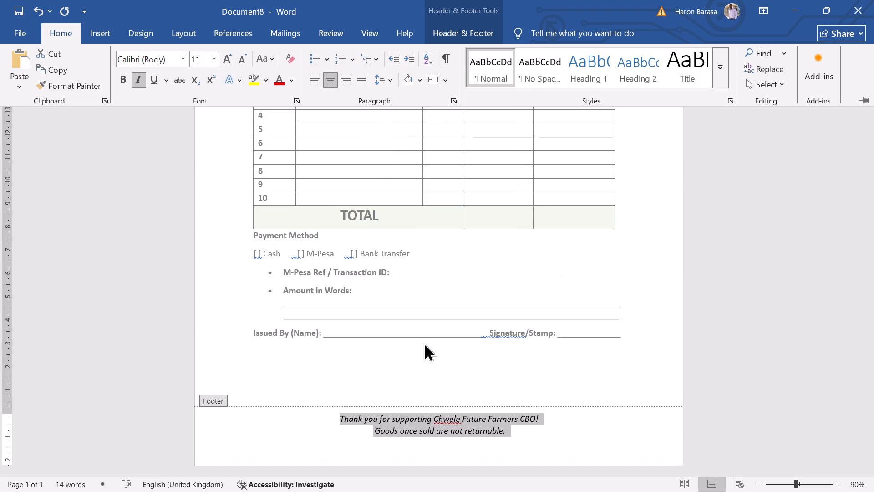
{"action": "left_click", "coordinate": [388, 80]}
{"action": "left_click", "coordinate": [400, 98]}
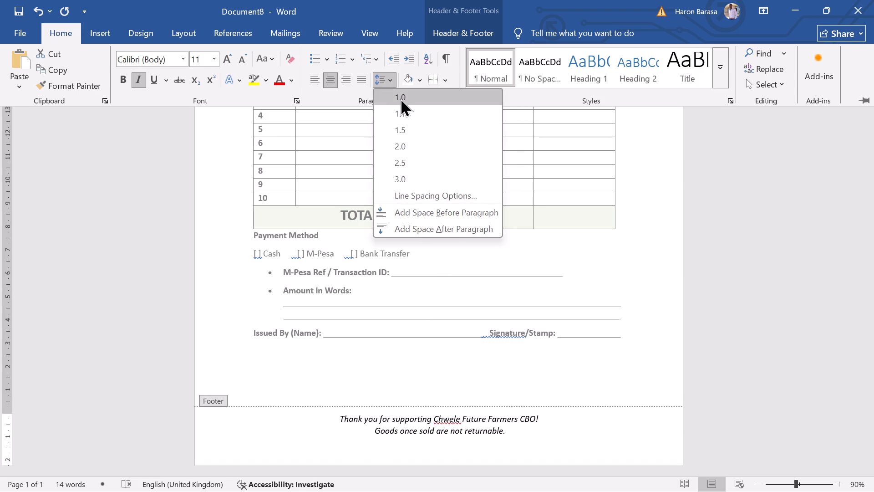
Leave footer editing and return to the receipt's body text.
{"action": "double_click", "coordinate": [407, 313]}
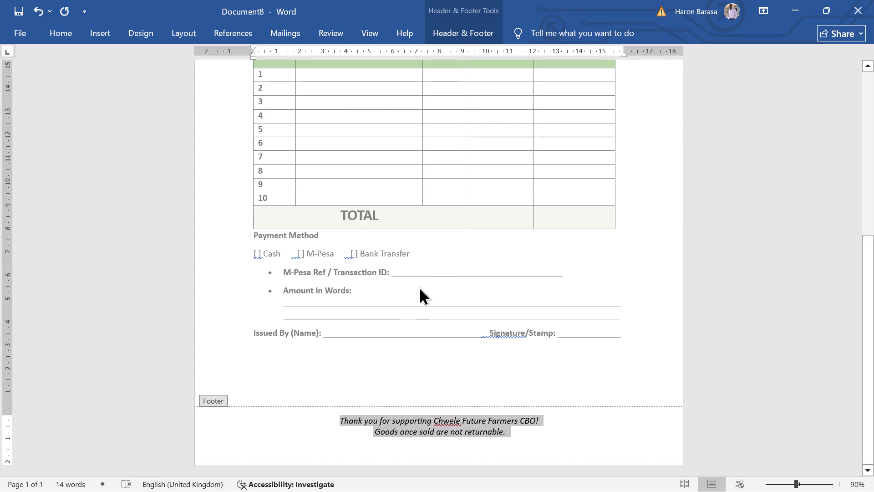
{"action": "double_click", "coordinate": [430, 250]}
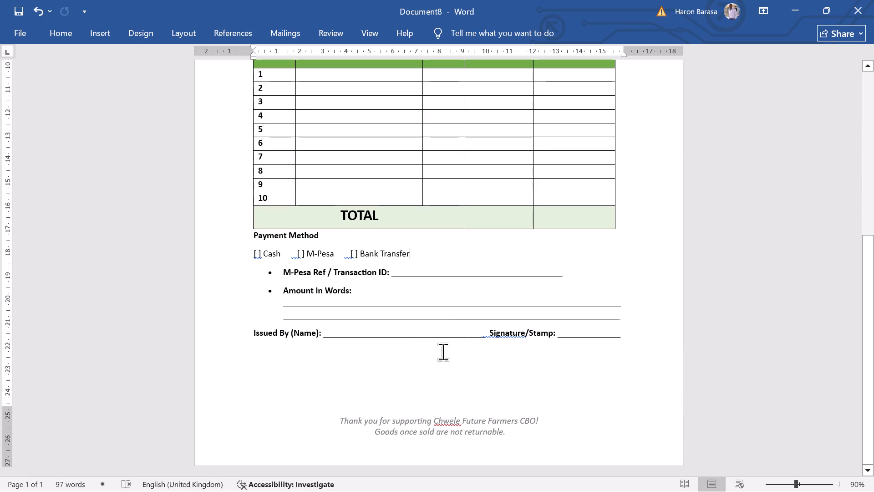
Draw a nearly horizontal line about 18.64 cm wide beneath the letterhead contact details, spanning past the logo and company name.
{"action": "scroll", "coordinate": [442, 282], "scroll_direction": "up", "scroll_amount": 11}
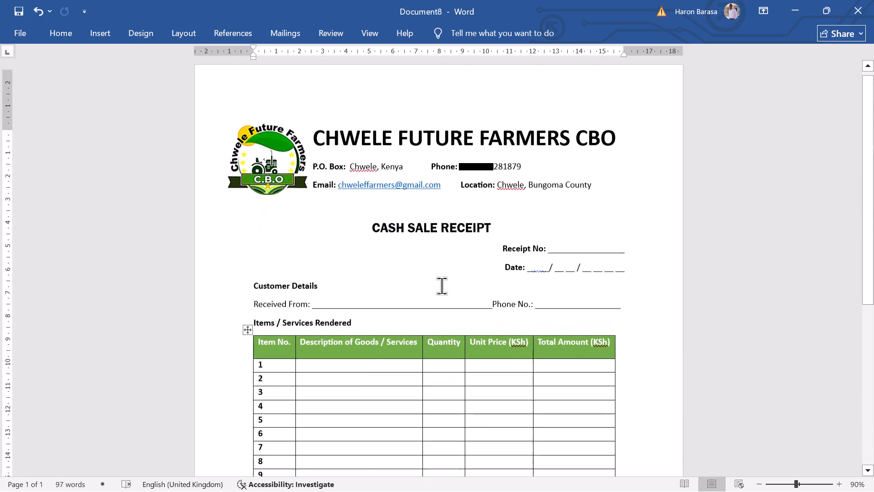
{"action": "scroll", "coordinate": [442, 286], "scroll_direction": "up", "scroll_amount": 2}
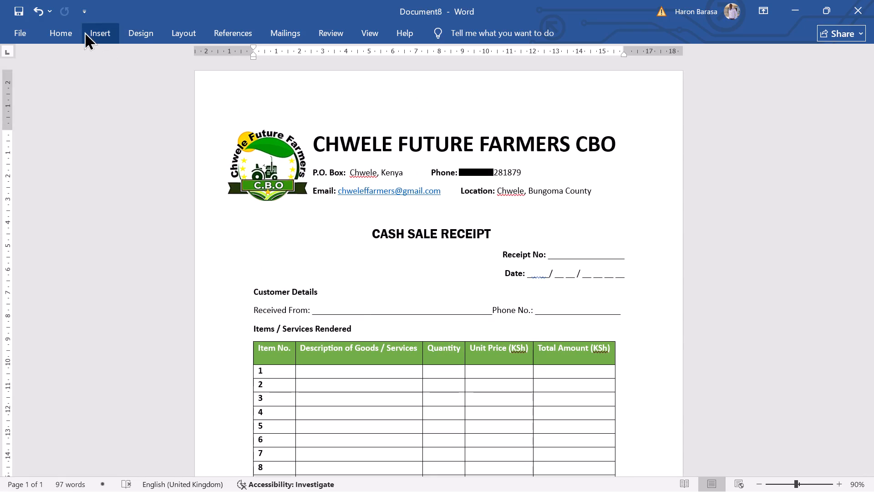
{"action": "left_click", "coordinate": [103, 41]}
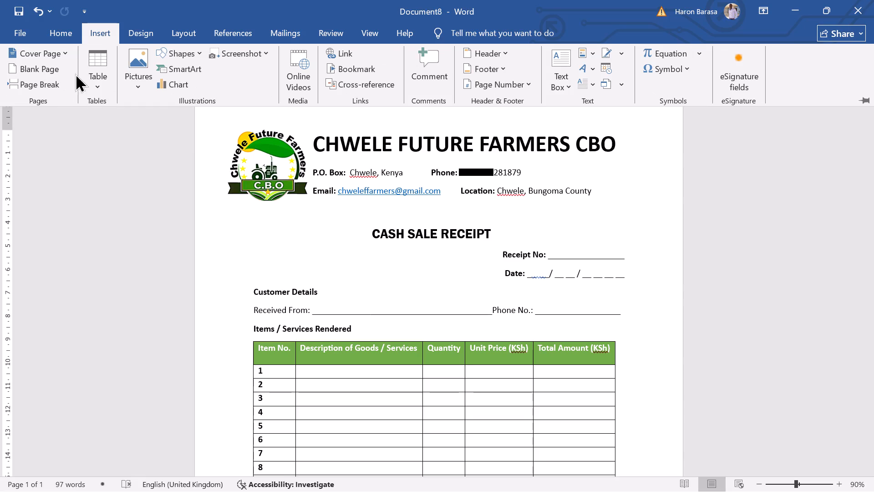
{"action": "left_click", "coordinate": [178, 47]}
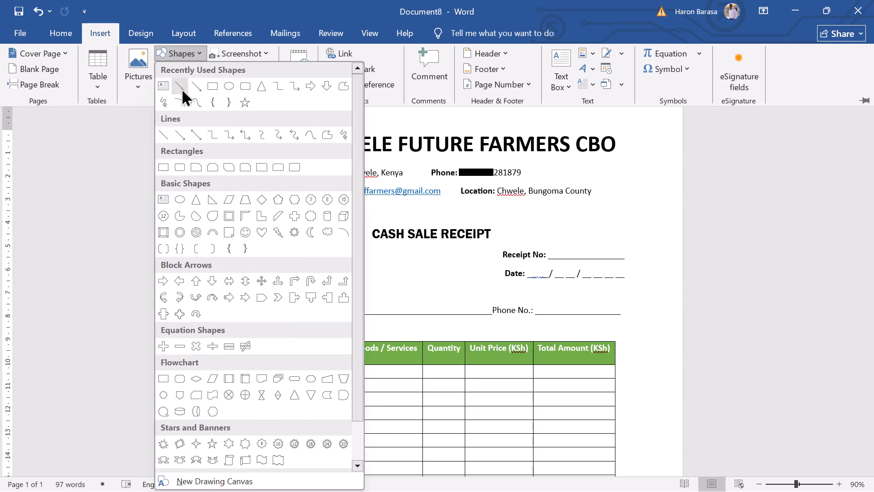
{"action": "left_click", "coordinate": [181, 88]}
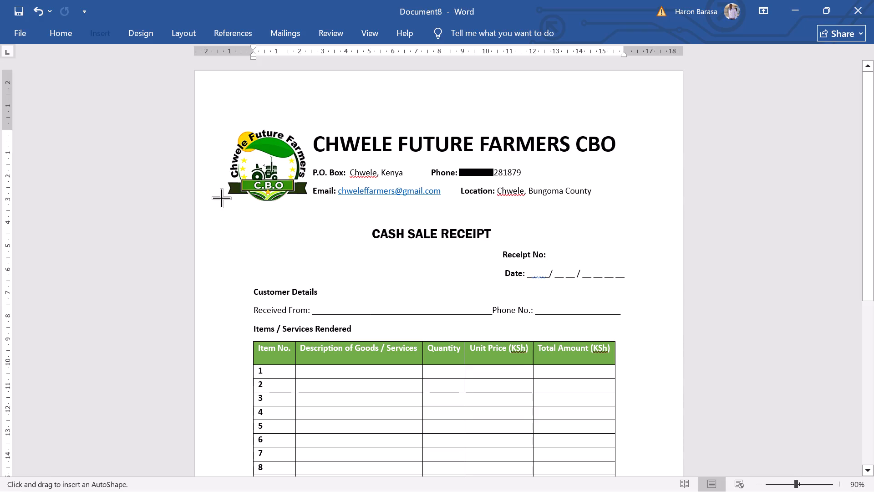
{"action": "left_click_drag", "start_coordinate": [211, 199], "coordinate": [213, 199]}
{"action": "left_click_drag", "start_coordinate": [213, 199], "coordinate": [639, 205]}
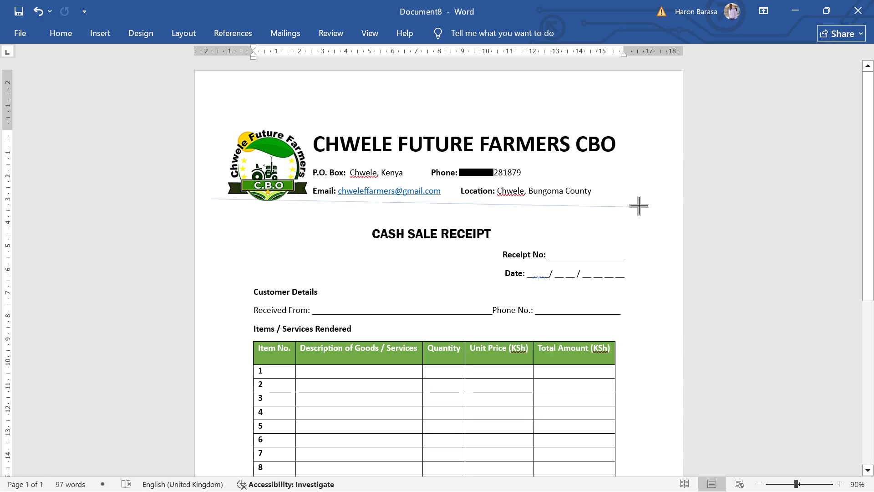
{"action": "left_click_drag", "start_coordinate": [639, 205], "coordinate": [645, 196]}
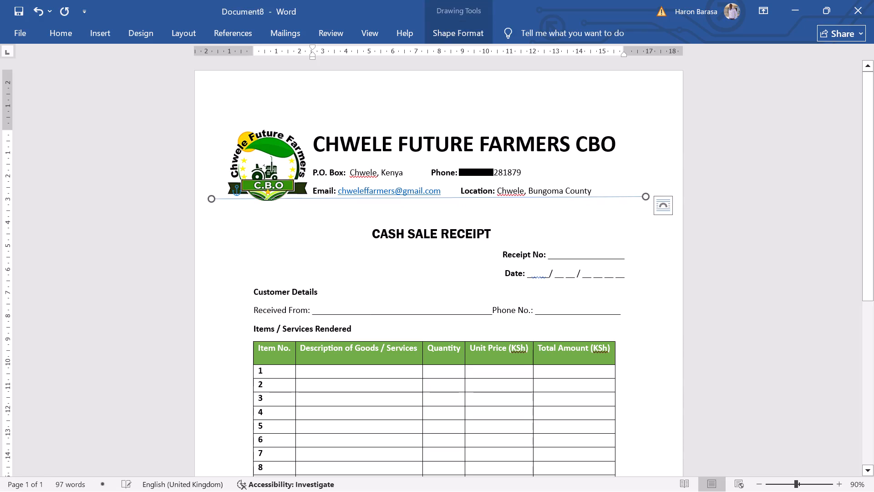
Apply the thickest solid black theme style to the line under the letterhead.
{"action": "left_click", "coordinate": [450, 28]}
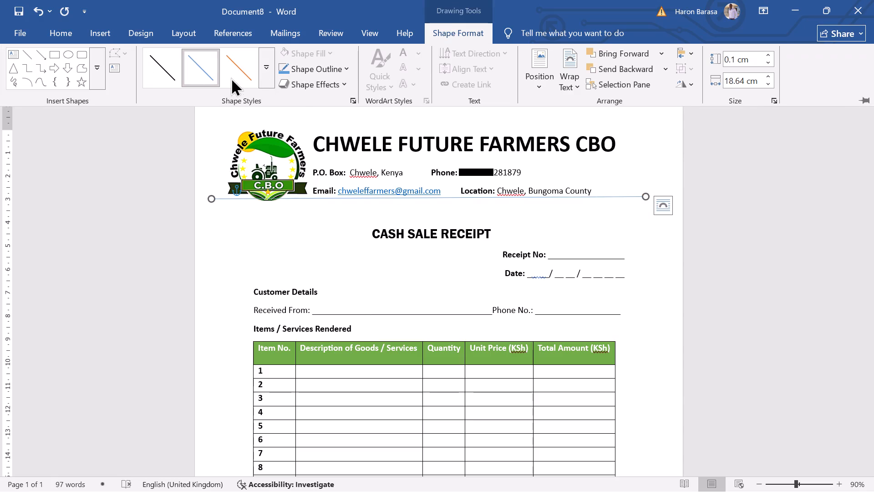
{"action": "left_click", "coordinate": [262, 65]}
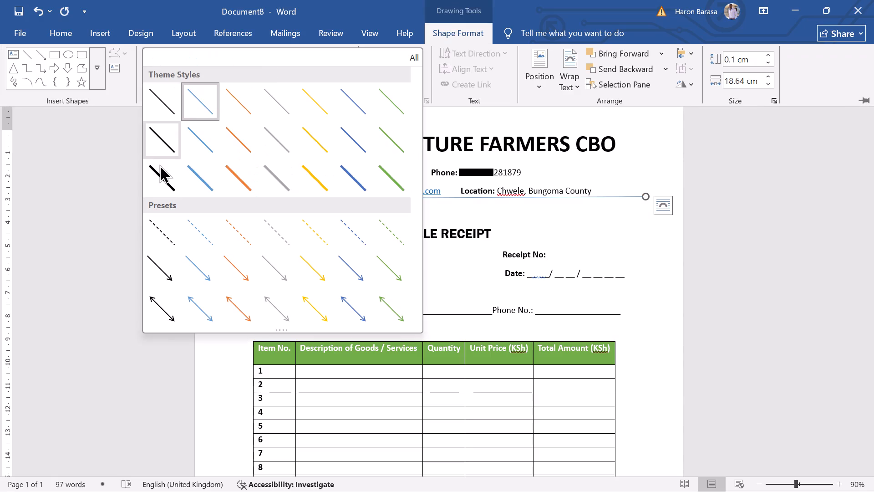
{"action": "left_click", "coordinate": [159, 175]}
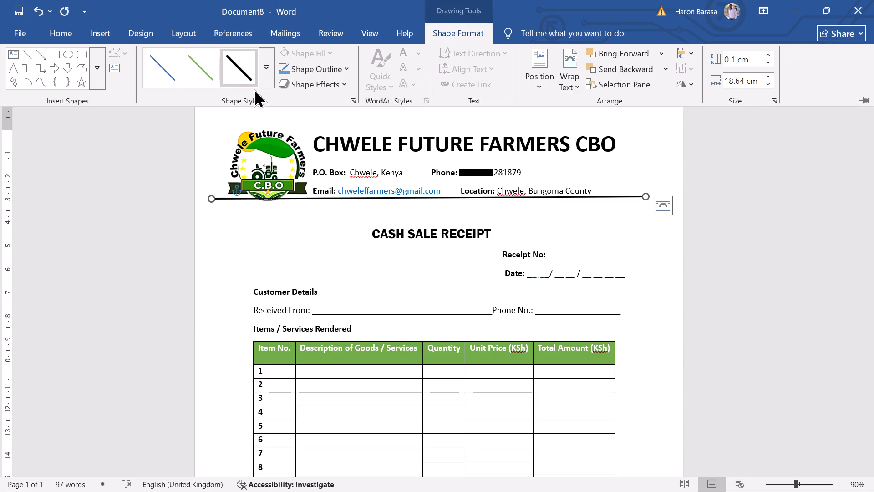
{"action": "left_click", "coordinate": [269, 71]}
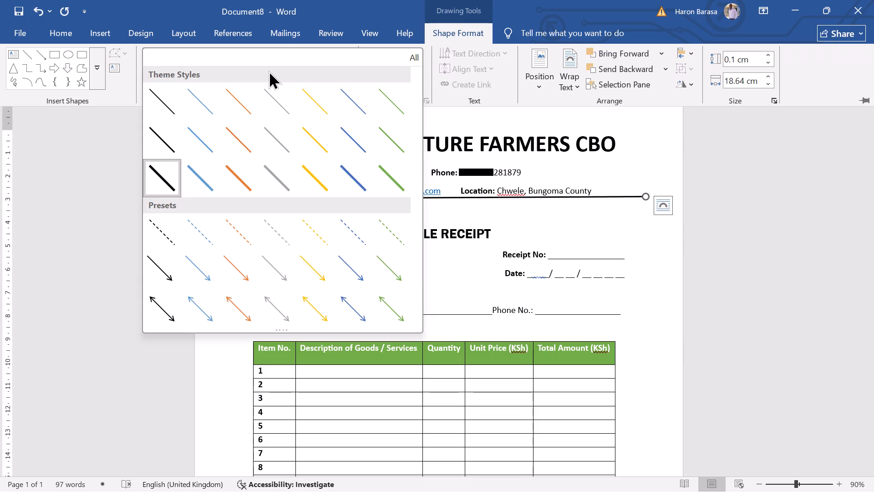
{"action": "left_click", "coordinate": [269, 71]}
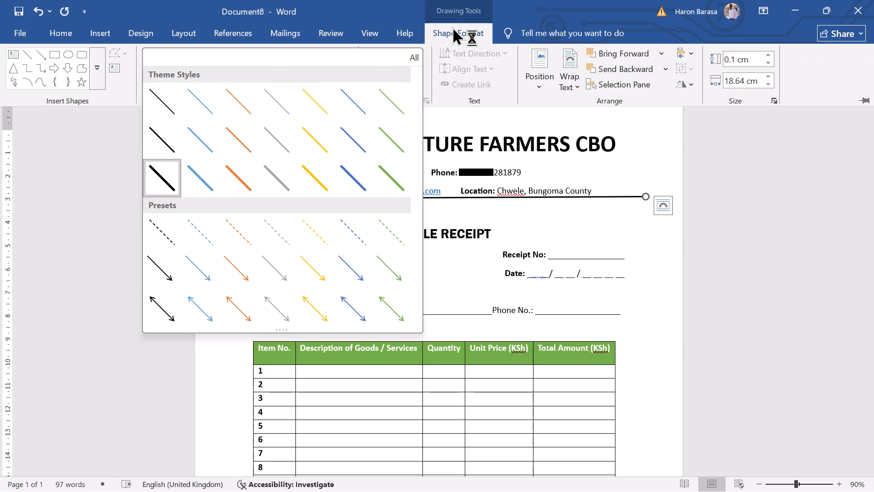
{"action": "left_click", "coordinate": [452, 26]}
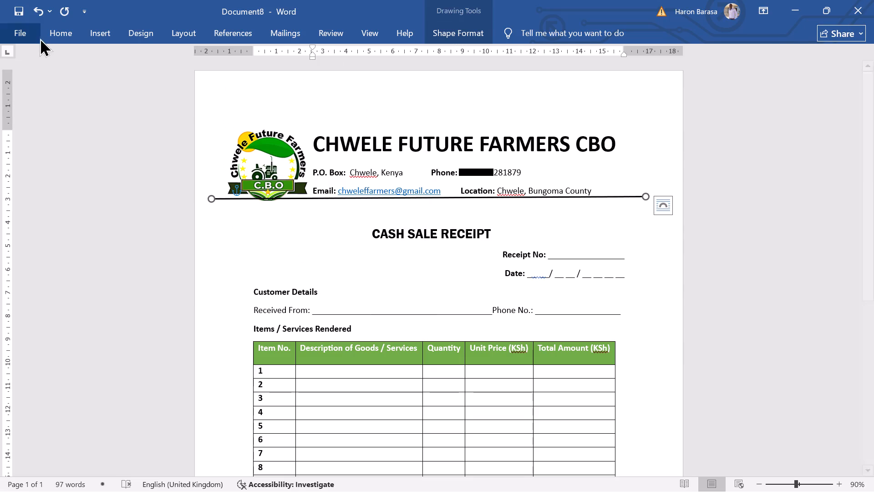
Nudge the letterhead line down slightly so it sits just below the logo and contact details.
{"action": "left_click", "coordinate": [62, 40]}
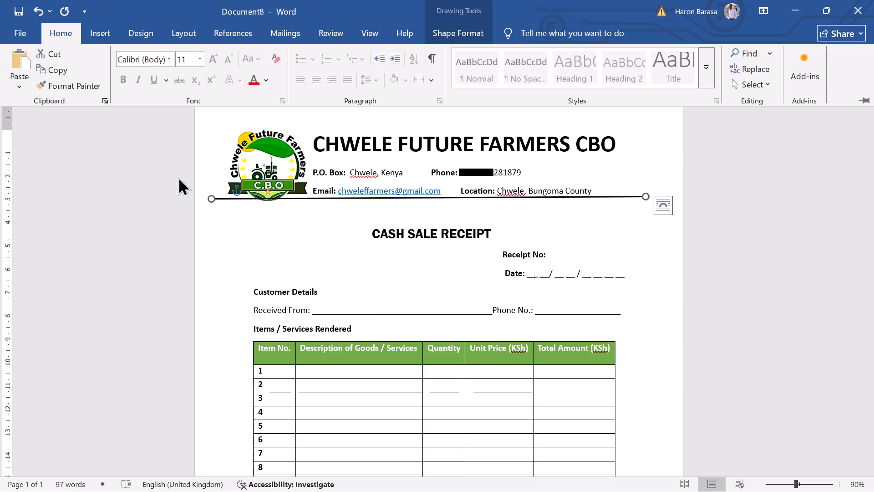
{"action": "key", "text": "Down"}
{"action": "key", "text": "Down"}
{"action": "key", "text": "Down"}
{"action": "key", "text": "Down"}
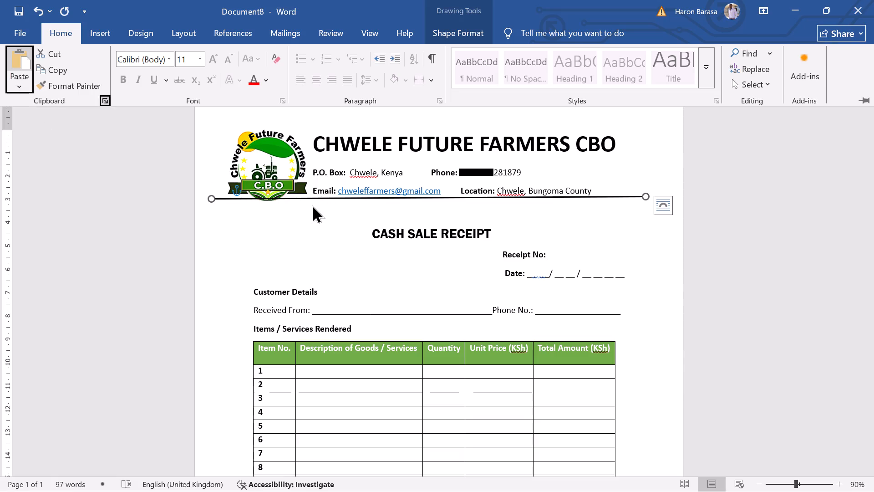
{"action": "left_click", "coordinate": [390, 201]}
{"action": "key", "text": "Down"}
{"action": "key", "text": "Down"}
{"action": "key", "text": "Down"}
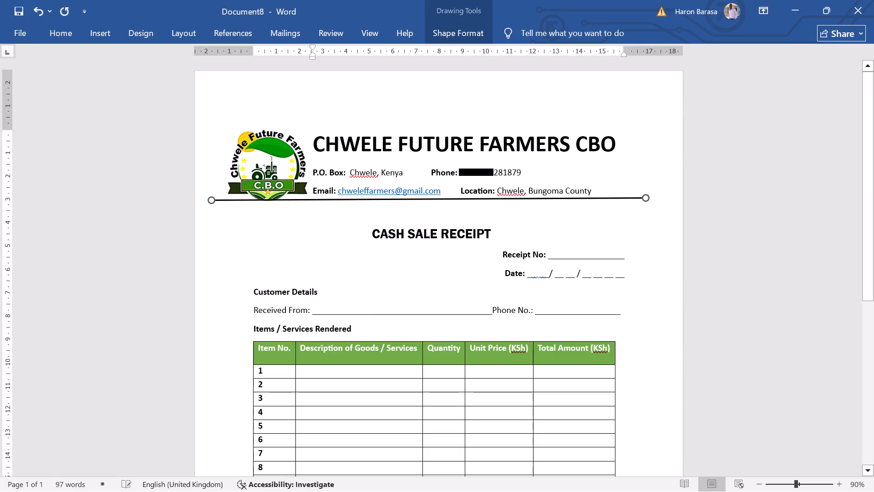
{"action": "key", "text": "Down"}
{"action": "key", "text": "Down"}
{"action": "key", "text": "Down"}
{"action": "key", "text": "Down"}
{"action": "key", "text": "Down"}
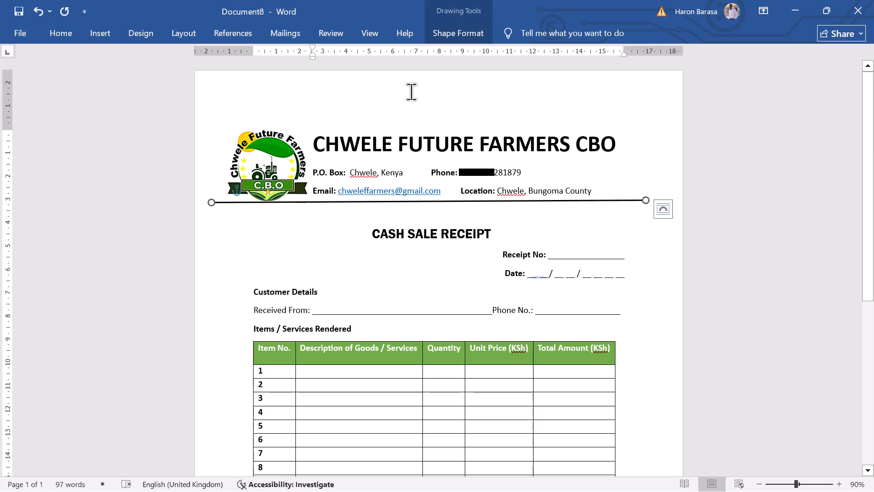
Open the letterhead line's detailed formatting and give it a compound type with one thin and one thick stroke.
{"action": "left_click", "coordinate": [460, 33]}
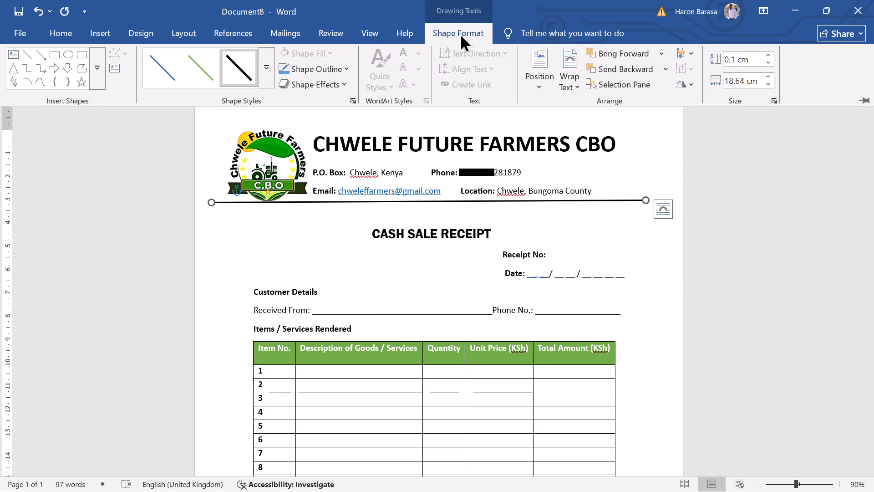
{"action": "left_click", "coordinate": [57, 33]}
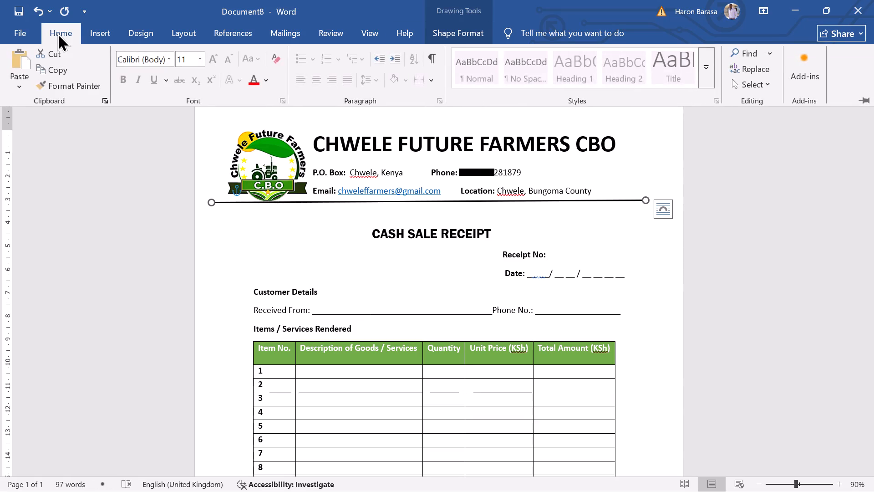
{"action": "left_click", "coordinate": [467, 35]}
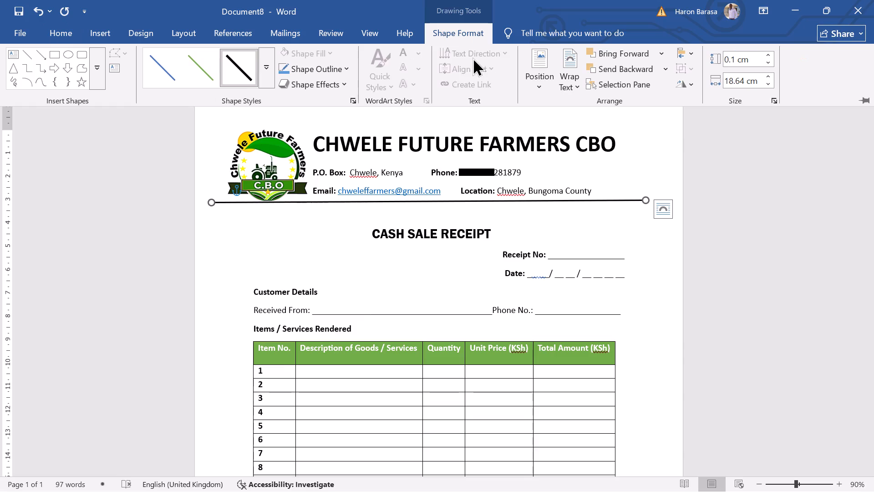
{"action": "left_click", "coordinate": [343, 72]}
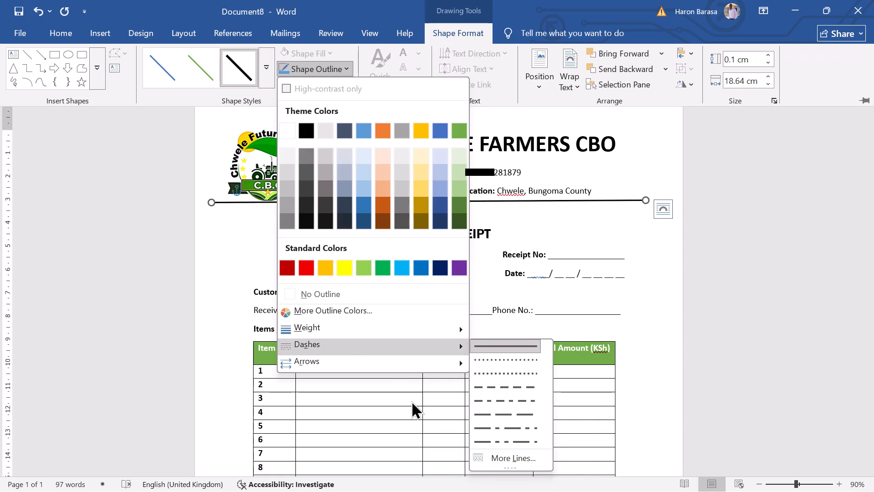
{"action": "left_click", "coordinate": [493, 463]}
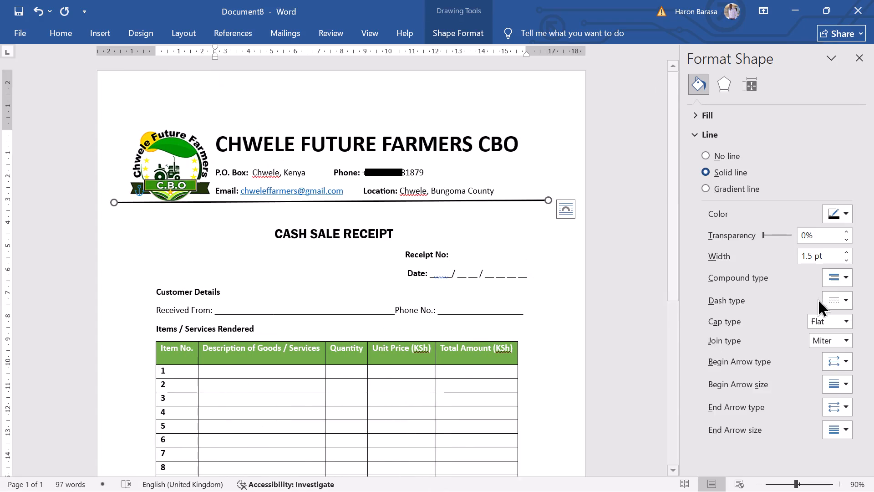
{"action": "left_click", "coordinate": [847, 271]}
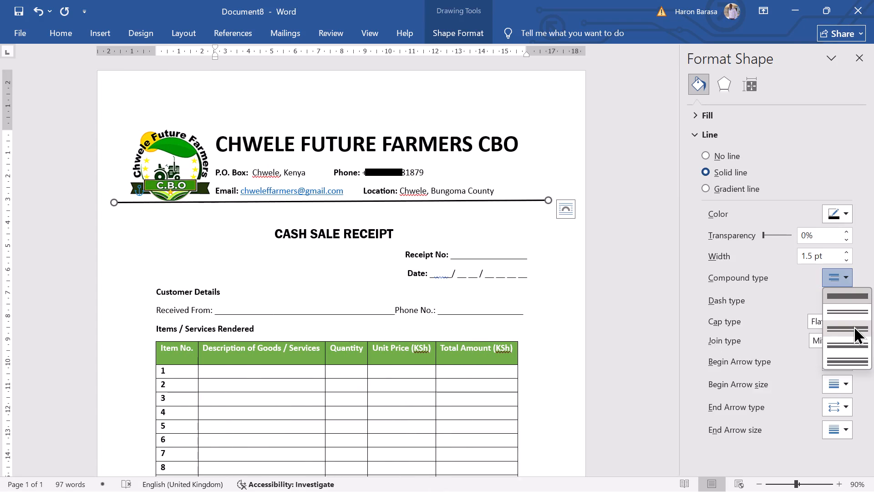
{"action": "left_click", "coordinate": [845, 340]}
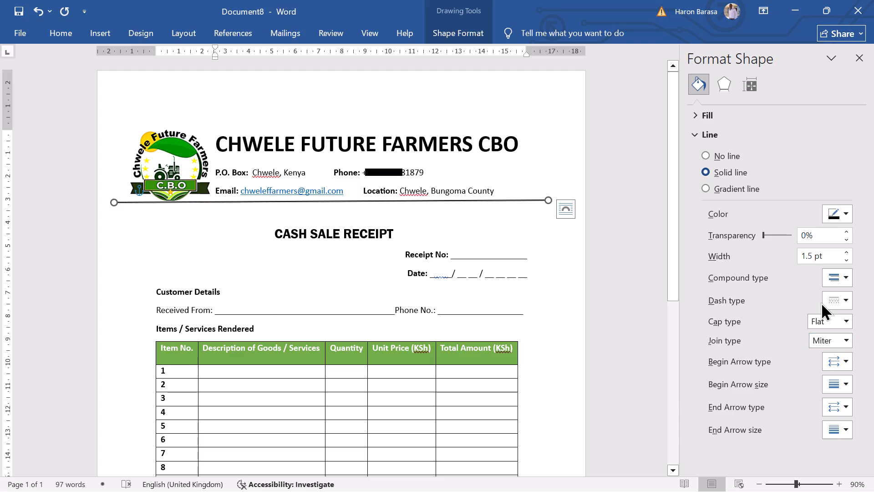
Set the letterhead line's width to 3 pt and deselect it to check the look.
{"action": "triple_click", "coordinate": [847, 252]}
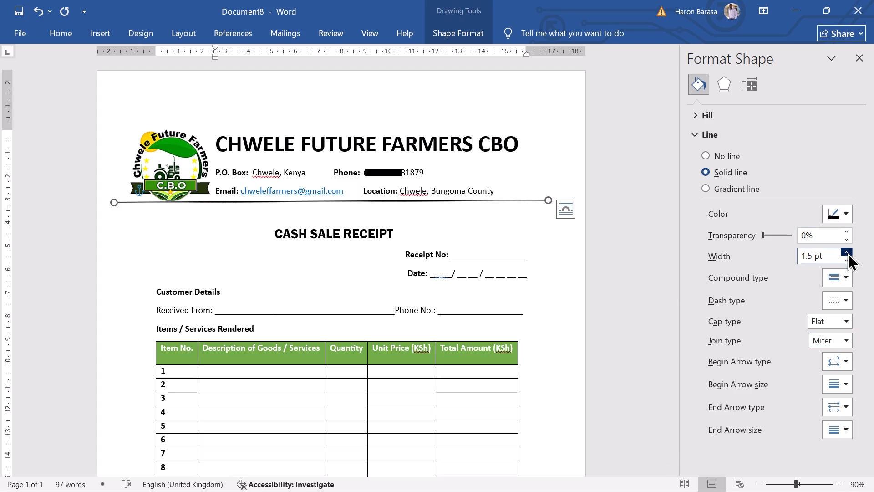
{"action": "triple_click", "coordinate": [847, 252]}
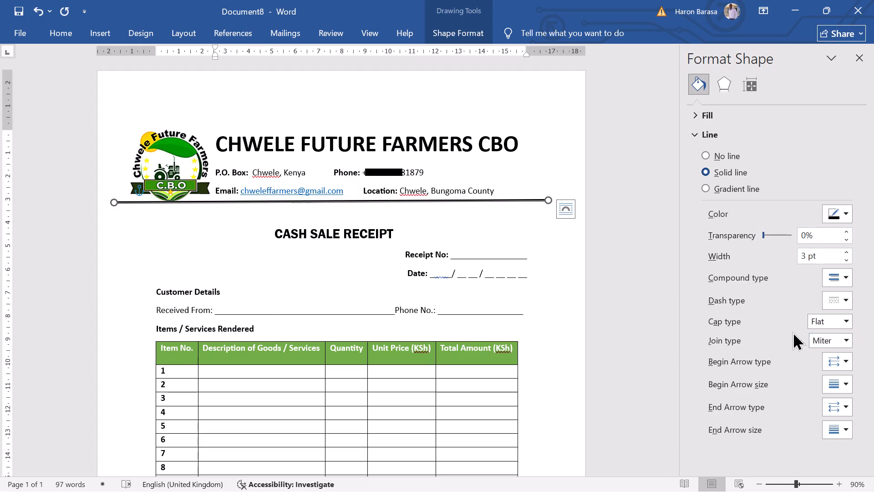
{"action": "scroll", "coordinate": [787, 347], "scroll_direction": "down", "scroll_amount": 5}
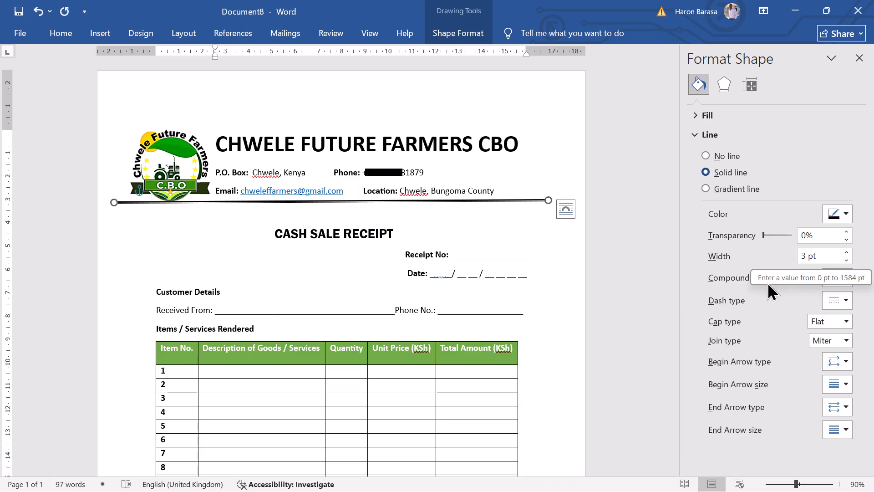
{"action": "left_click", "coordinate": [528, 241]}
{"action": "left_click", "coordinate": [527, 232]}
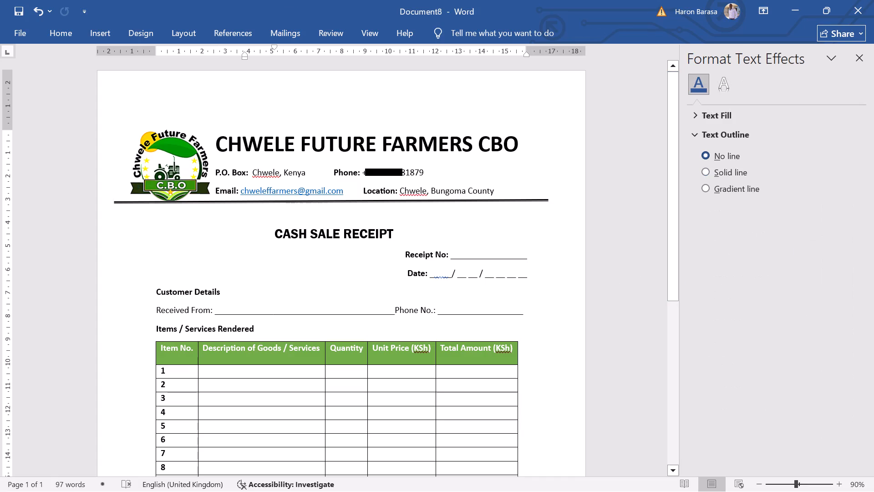
Nudge the letterhead line slightly further down, away from the contact details.
{"action": "left_click", "coordinate": [501, 200]}
{"action": "key", "text": "Down"}
{"action": "key", "text": "Down"}
{"action": "key", "text": "Down"}
{"action": "key", "text": "Down"}
{"action": "key", "text": "Down"}
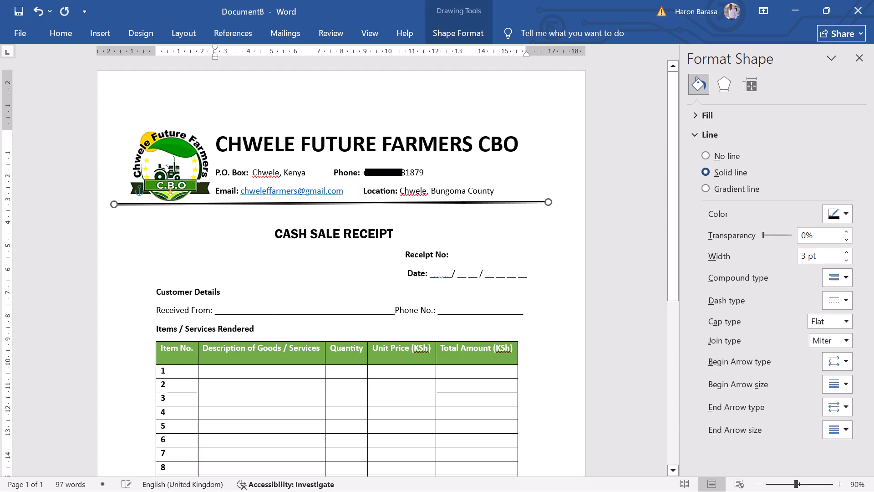
Set the letterhead line's width to 4.25 pt and its colour to the standard green.
{"action": "double_click", "coordinate": [846, 249]}
{"action": "left_click", "coordinate": [846, 250]}
{"action": "left_click", "coordinate": [846, 250]}
{"action": "left_click", "coordinate": [844, 249]}
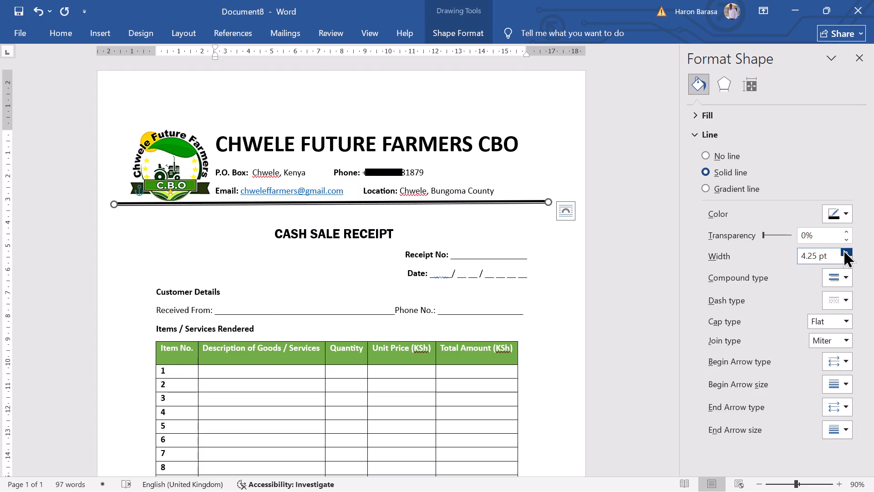
{"action": "left_click", "coordinate": [842, 211]}
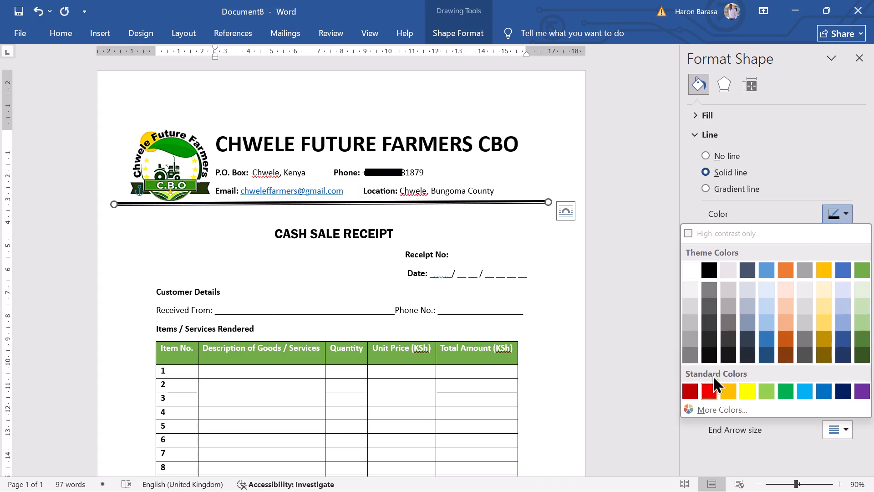
{"action": "left_click", "coordinate": [786, 385]}
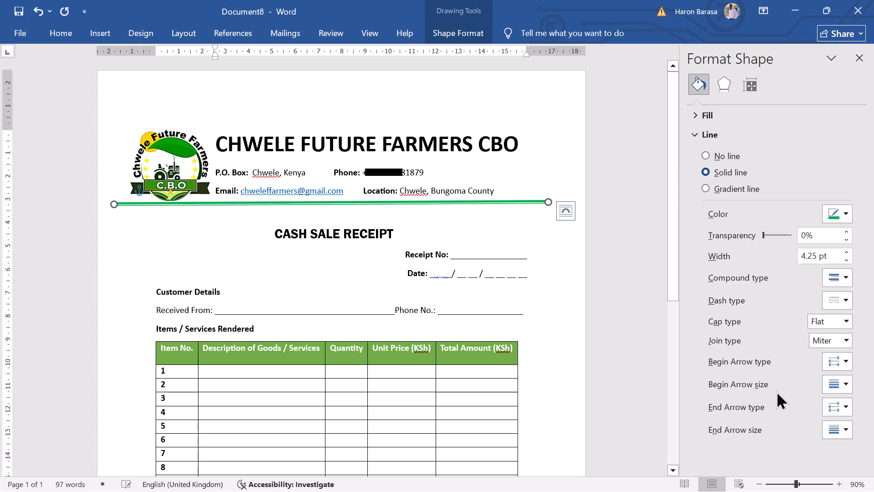
Change the letterhead line's colour to the darkest shade of the theme green and deselect it to check the look.
{"action": "left_click", "coordinate": [844, 208]}
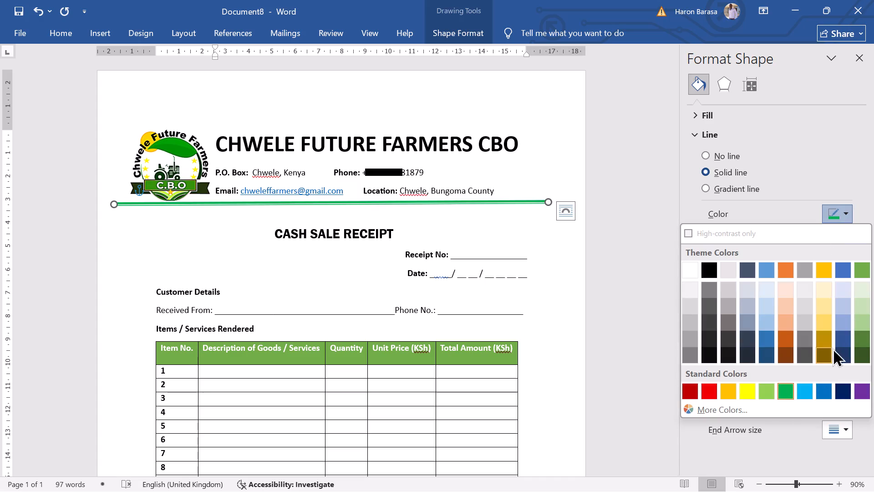
{"action": "left_click", "coordinate": [864, 351]}
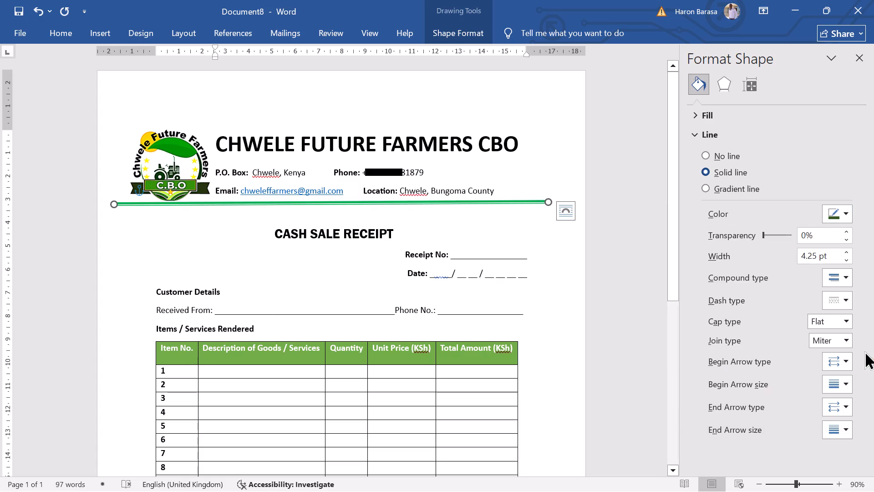
{"action": "left_click", "coordinate": [528, 251]}
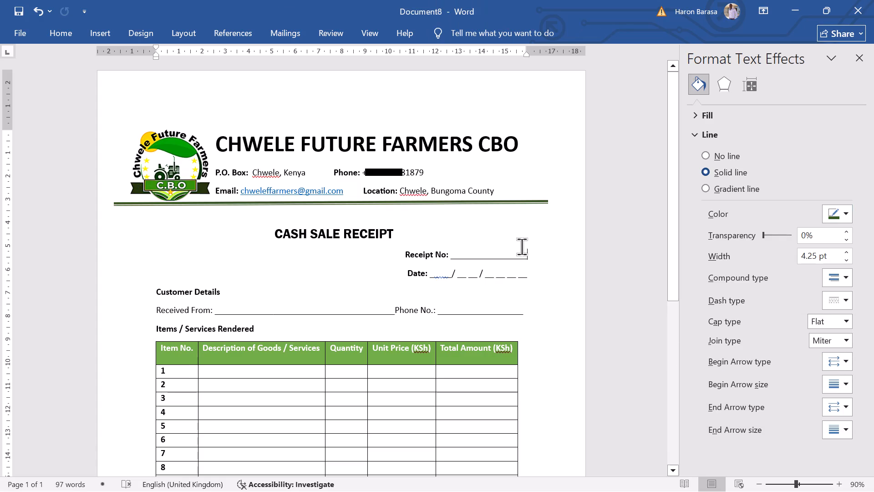
{"action": "left_click", "coordinate": [497, 237]}
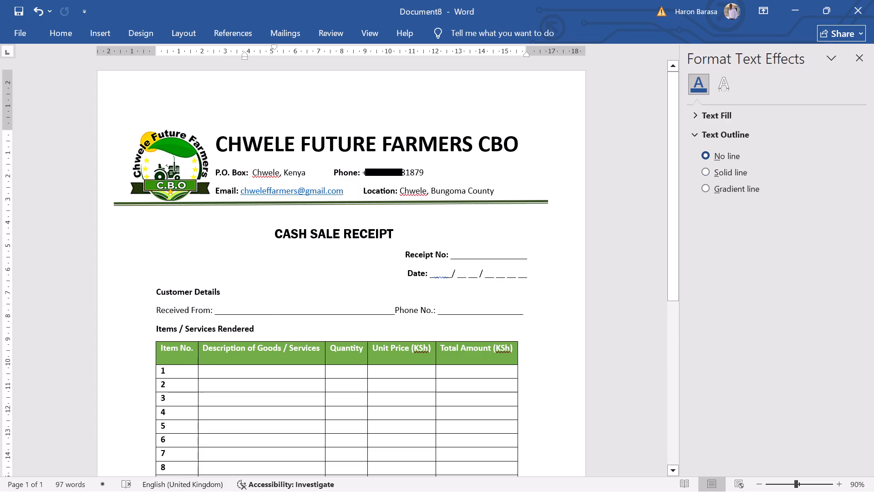
Shrink the letterhead logo slightly from its upper corner nearest the organisation name, keeping its proportions.
{"action": "left_click", "coordinate": [183, 169]}
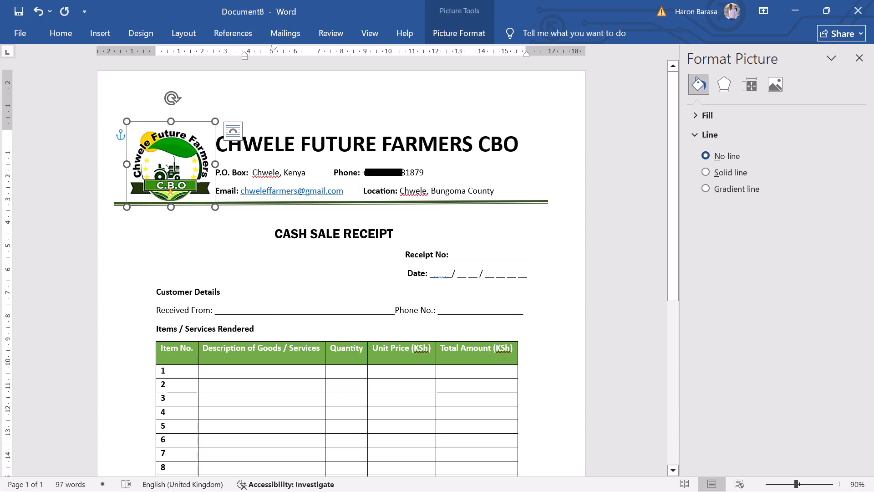
{"action": "left_click_drag", "start_coordinate": [217, 119], "coordinate": [206, 128]}
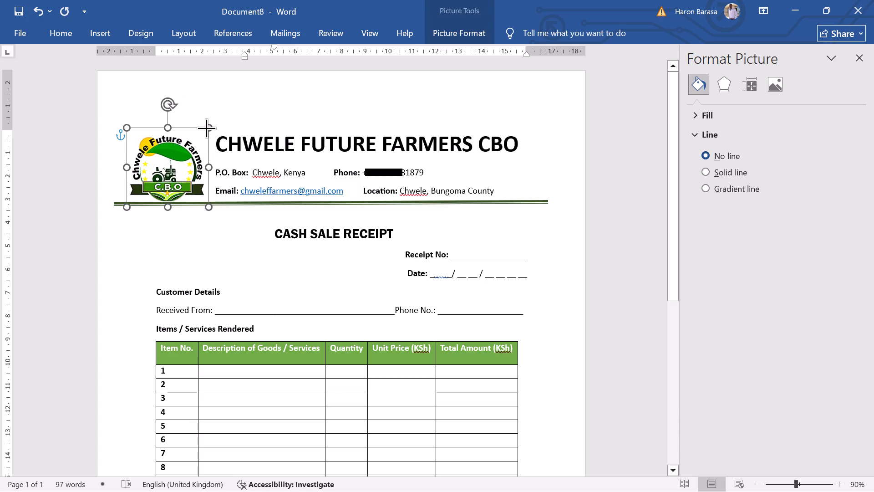
{"action": "left_click_drag", "start_coordinate": [206, 128], "coordinate": [200, 142]}
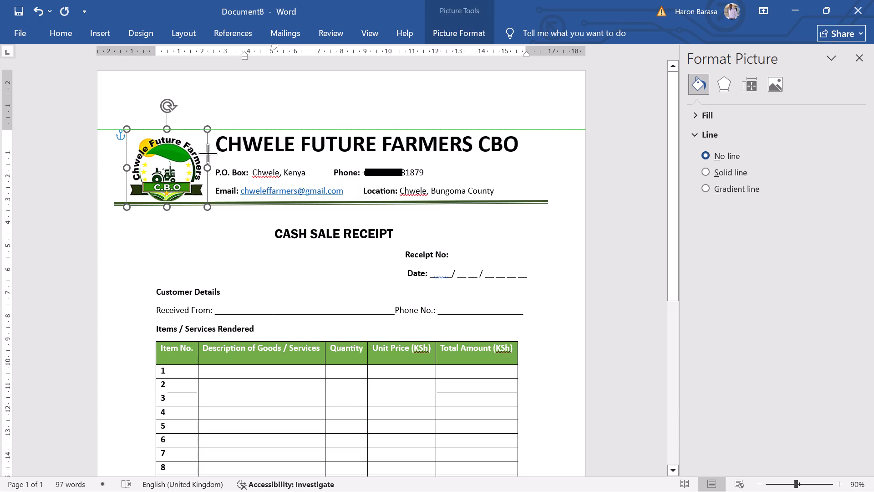
{"action": "left_click", "coordinate": [247, 179]}
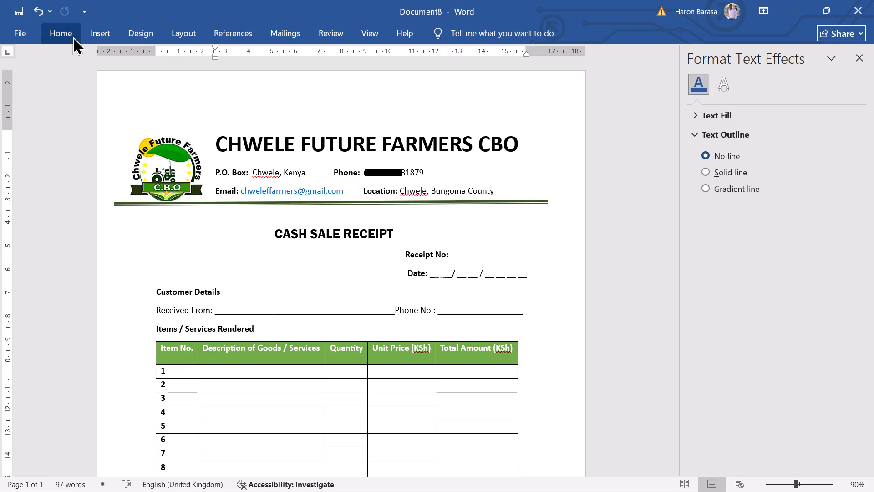
Set the document's top page margin to 1.5 cm.
{"action": "left_click", "coordinate": [177, 33]}
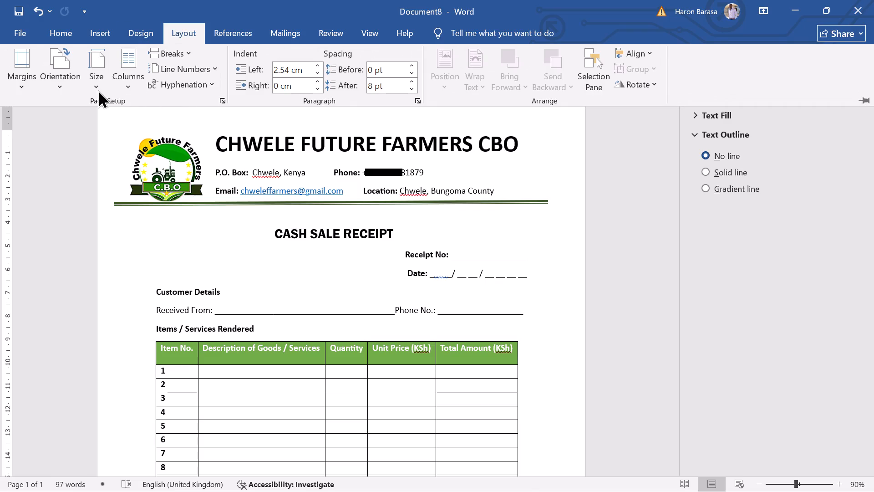
{"action": "left_click", "coordinate": [25, 80]}
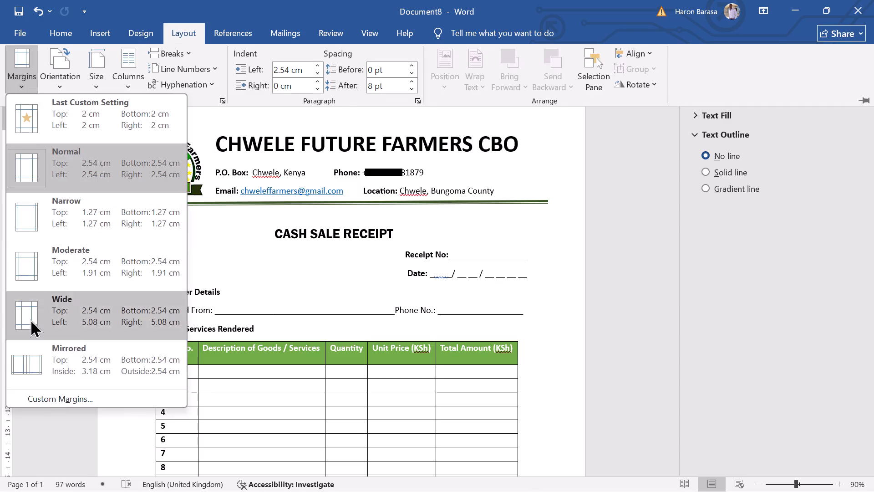
{"action": "left_click", "coordinate": [57, 395]}
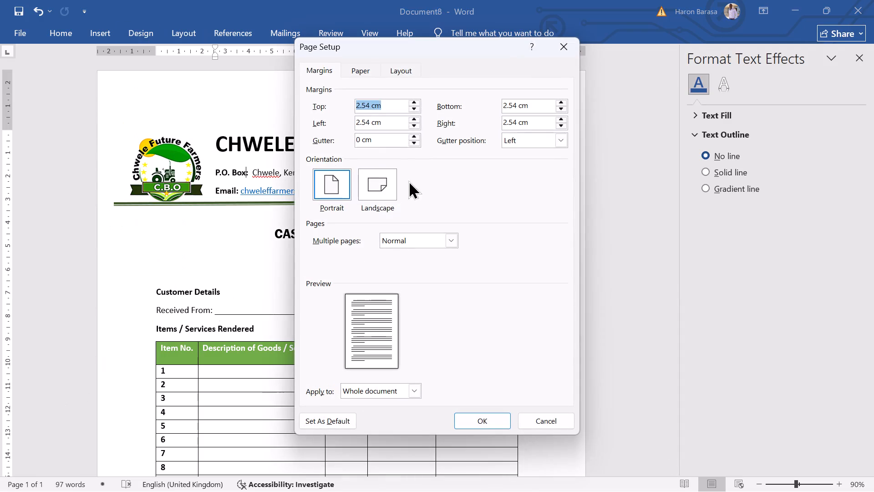
{"action": "triple_click", "coordinate": [412, 109]}
{"action": "triple_click", "coordinate": [412, 109]}
{"action": "left_click", "coordinate": [412, 109]}
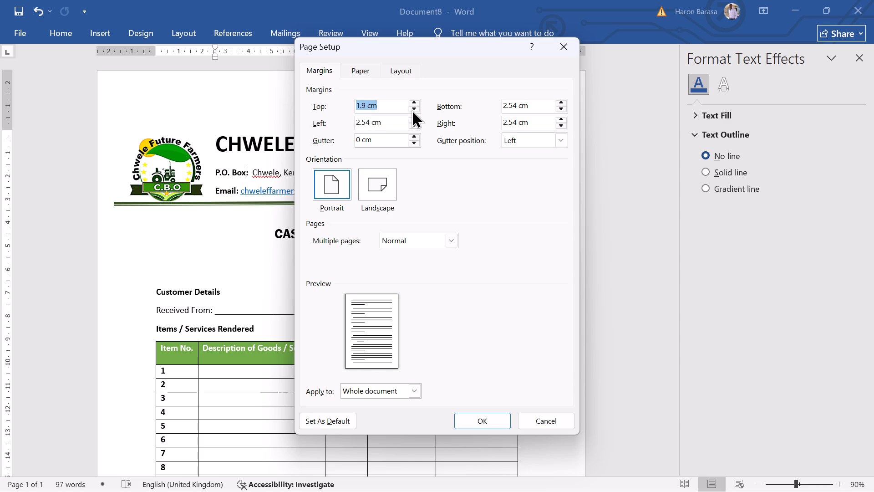
{"action": "double_click", "coordinate": [412, 109]}
{"action": "left_click", "coordinate": [412, 109]}
{"action": "left_click", "coordinate": [412, 109]}
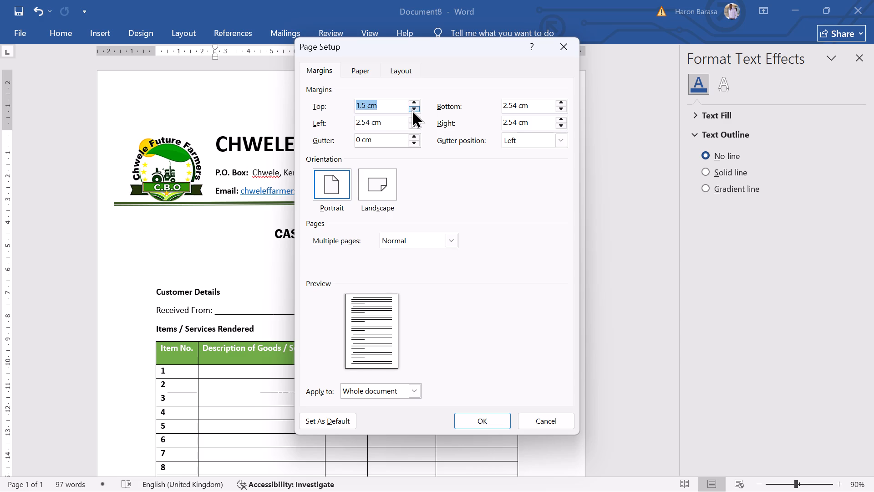
{"action": "left_click", "coordinate": [487, 415]}
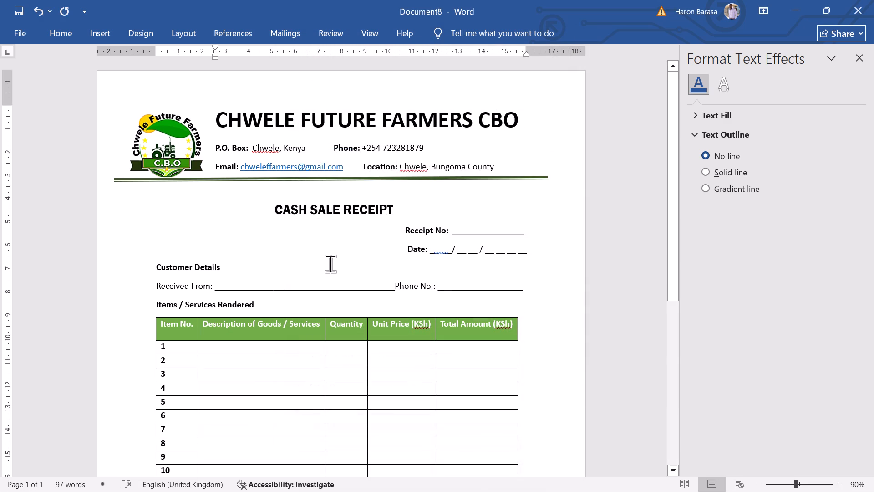
Set the line spacing of the organisation name and contact lines in the letterhead to 1.0.
{"action": "left_click", "coordinate": [246, 121]}
{"action": "left_click_drag", "start_coordinate": [213, 115], "coordinate": [238, 132]}
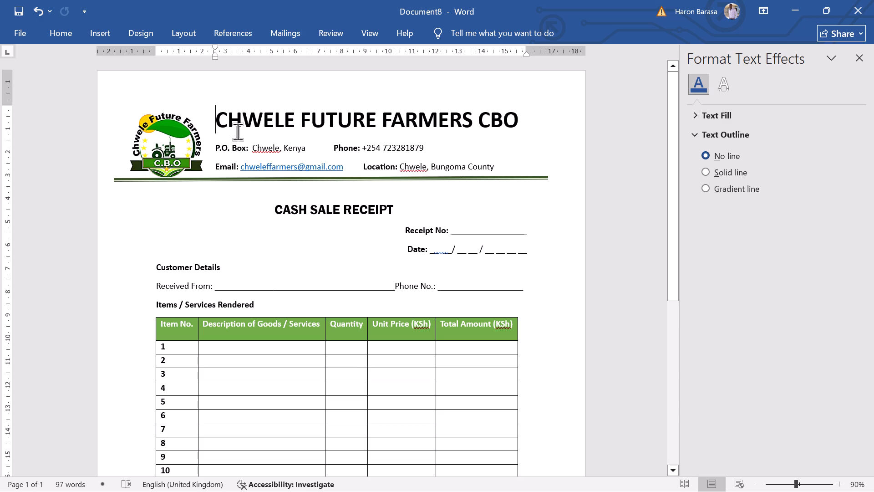
{"action": "left_click_drag", "start_coordinate": [238, 132], "coordinate": [500, 165]}
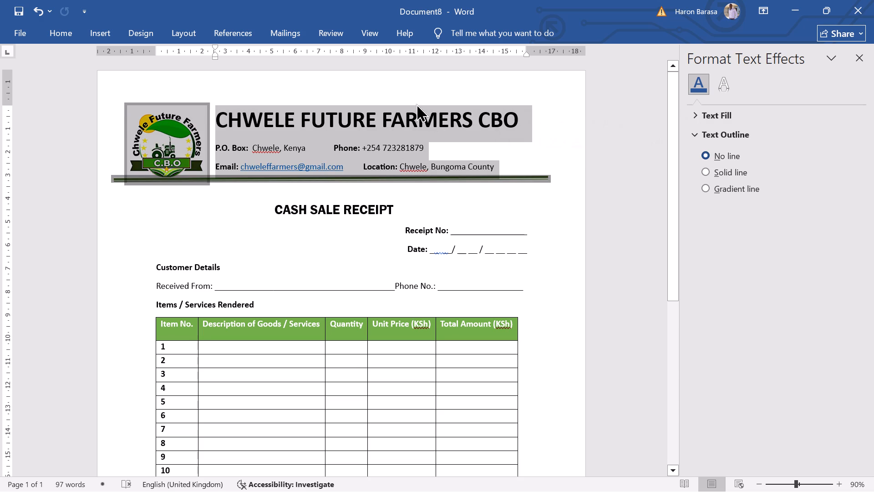
{"action": "left_click", "coordinate": [66, 35]}
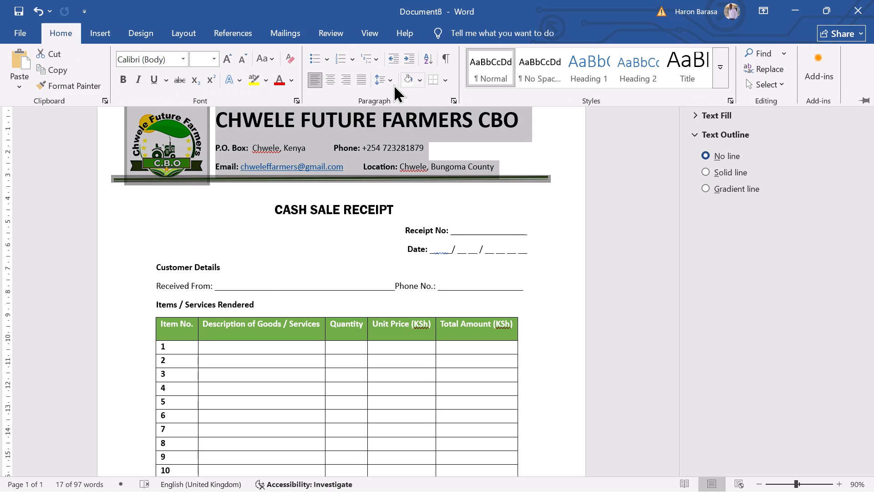
{"action": "left_click", "coordinate": [393, 83]}
{"action": "left_click", "coordinate": [397, 96]}
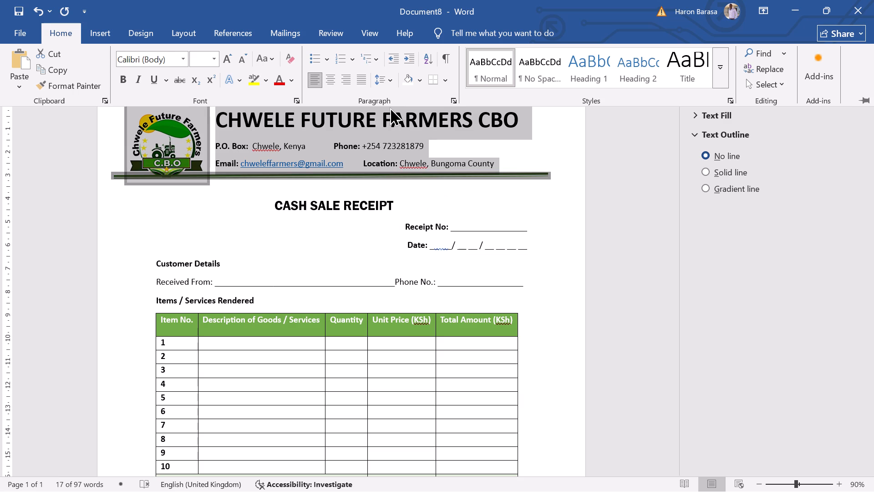
Remove the space after the letterhead's name and contact paragraphs.
{"action": "left_click", "coordinate": [389, 74]}
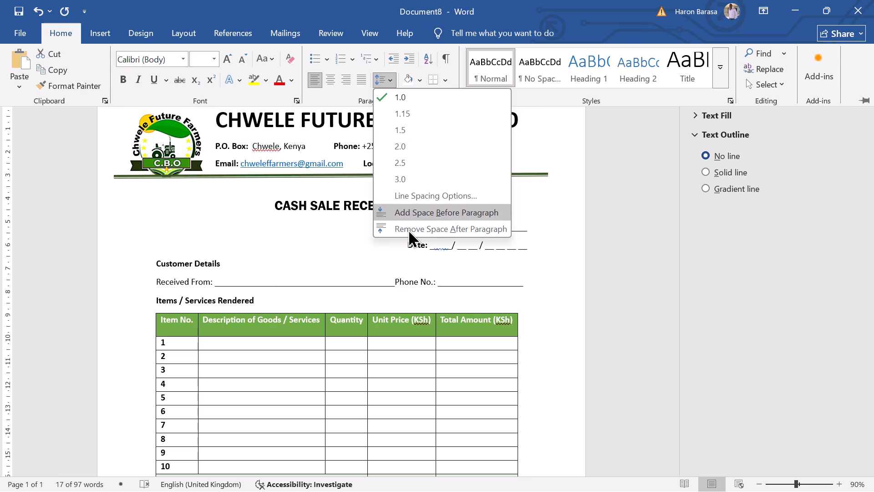
{"action": "left_click", "coordinate": [408, 229]}
{"action": "left_click", "coordinate": [434, 134]}
{"action": "left_click", "coordinate": [434, 134]}
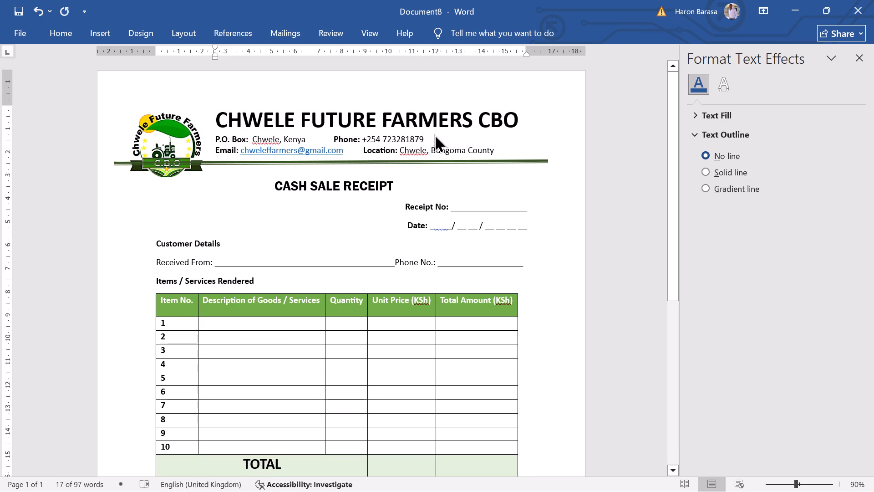
Shrink the logo further from its lower outer corner so it nearly fits above the green divider line.
{"action": "left_click", "coordinate": [160, 141]}
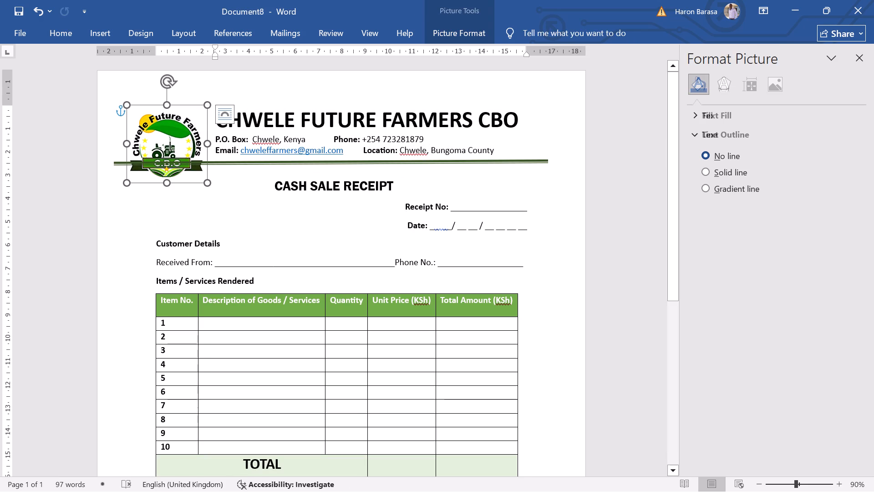
{"action": "left_click_drag", "start_coordinate": [129, 183], "coordinate": [139, 173]}
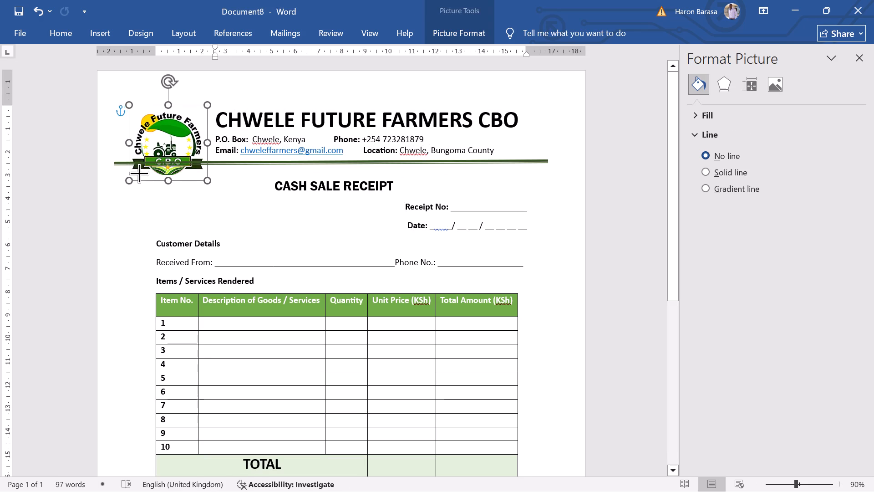
{"action": "left_click_drag", "start_coordinate": [139, 173], "coordinate": [140, 169]}
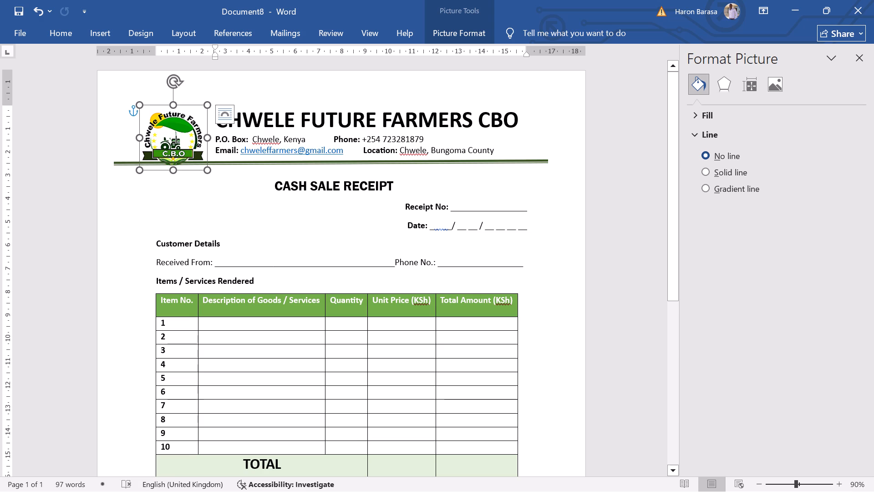
Nudge the logo up clear of the divider line and slightly right, towards the organisation name.
{"action": "key", "text": "Up"}
{"action": "key", "text": "Up"}
{"action": "key", "text": "Up"}
{"action": "key", "text": "Up"}
{"action": "key", "text": "Up"}
{"action": "key", "text": "Up"}
{"action": "key", "text": "Up"}
{"action": "key", "text": "Up"}
{"action": "key", "text": "Up"}
{"action": "key", "text": "Up"}
{"action": "key", "text": "Up"}
{"action": "key", "text": "Up"}
{"action": "key", "text": "Up"}
{"action": "key", "text": "Up"}
{"action": "key", "text": "Up"}
{"action": "key", "text": "Up"}
{"action": "key", "text": "Up"}
{"action": "key", "text": "Up"}
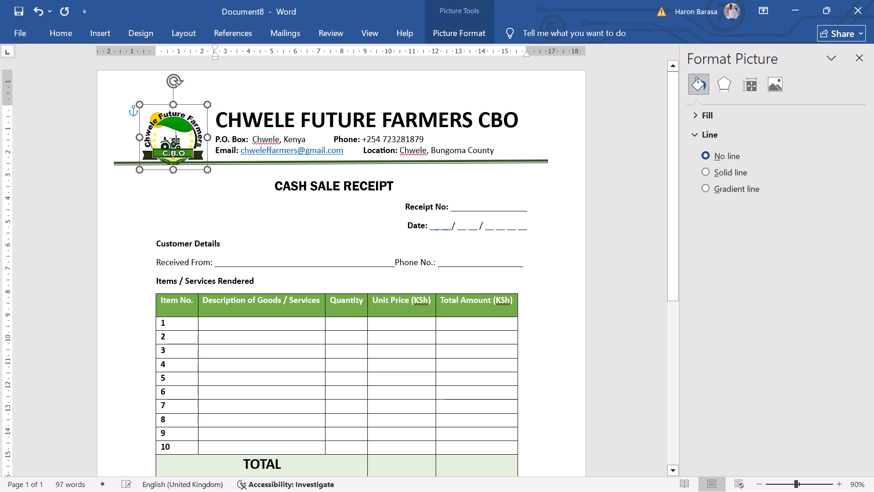
{"action": "key", "text": "Right"}
{"action": "key", "text": "Right"}
{"action": "key", "text": "Right"}
{"action": "key", "text": "Right"}
{"action": "key", "text": "Right"}
{"action": "key", "text": "Right"}
{"action": "key", "text": "Right"}
{"action": "key", "text": "Right"}
{"action": "key", "text": "Right"}
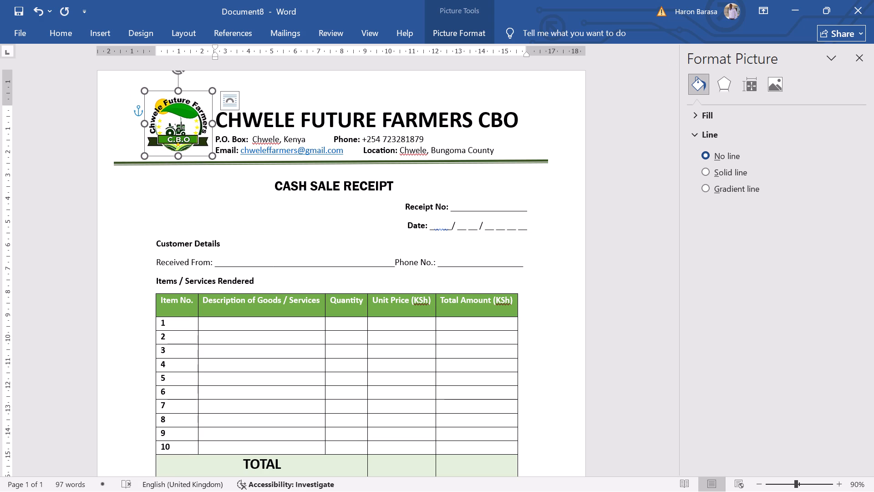
Fine-tune the logo's horizontal position so it sits beside the organisation name with a small gap.
{"action": "key", "text": "Left"}
{"action": "key", "text": "Left"}
{"action": "key", "text": "Left"}
{"action": "key", "text": "Left"}
{"action": "key", "text": "Left"}
{"action": "key", "text": "Left"}
{"action": "key", "text": "Left"}
{"action": "key", "text": "Left"}
{"action": "key", "text": "Left"}
{"action": "key", "text": "Left"}
{"action": "key", "text": "Left"}
{"action": "key", "text": "Left"}
{"action": "key", "text": "Left"}
{"action": "key", "text": "Left"}
{"action": "key", "text": "Left"}
{"action": "key", "text": "Left"}
{"action": "key", "text": "Left"}
{"action": "key", "text": "Left"}
{"action": "key", "text": "Left"}
{"action": "key", "text": "Left"}
{"action": "key", "text": "Left"}
{"action": "key", "text": "Left"}
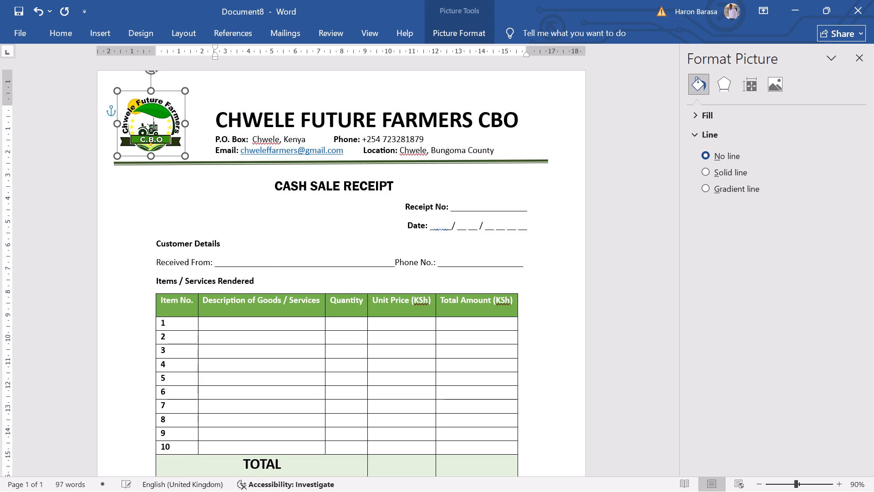
{"action": "key", "text": "Right"}
{"action": "key", "text": "Right"}
{"action": "key", "text": "Right"}
{"action": "key", "text": "Right"}
{"action": "key", "text": "Right"}
{"action": "key", "text": "Right"}
{"action": "key", "text": "Right"}
{"action": "key", "text": "Right"}
{"action": "key", "text": "Right"}
{"action": "key", "text": "Right"}
{"action": "key", "text": "Right"}
{"action": "key", "text": "Right"}
{"action": "key", "text": "Right"}
{"action": "key", "text": "Right"}
{"action": "key", "text": "Right"}
{"action": "key", "text": "Right"}
{"action": "key", "text": "Right"}
{"action": "key", "text": "Right"}
{"action": "key", "text": "Right"}
{"action": "key", "text": "Right"}
{"action": "key", "text": "Right"}
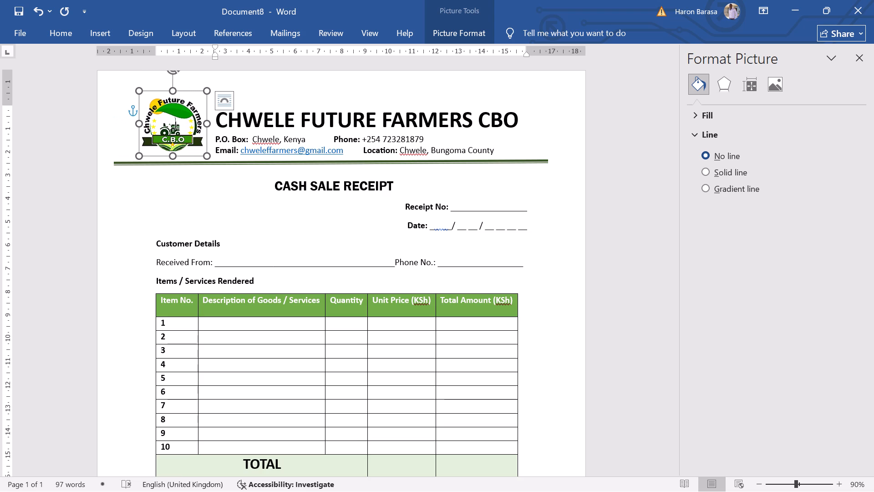
{"action": "key", "text": "Right"}
{"action": "key", "text": "Right"}
{"action": "key", "text": "Right"}
{"action": "key", "text": "Right"}
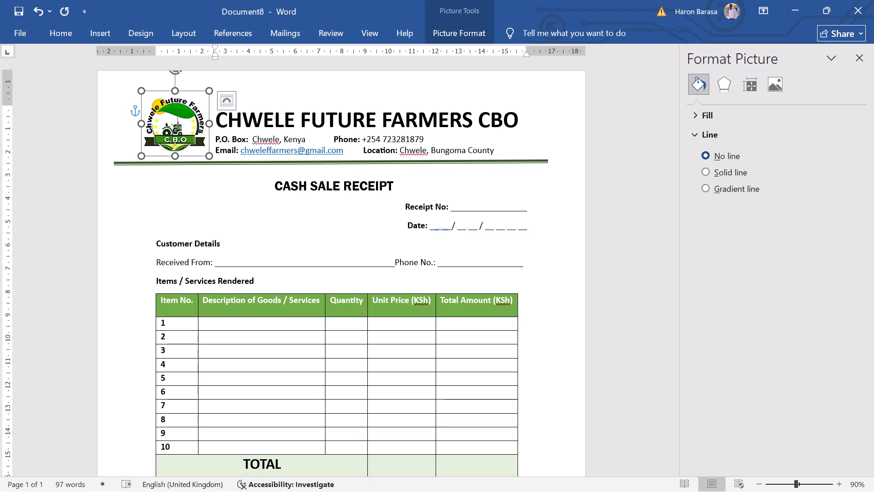
Nudge the logo down so its base rests just above the divider line, then deselect it.
{"action": "key", "text": "Down"}
{"action": "key", "text": "Down"}
{"action": "key", "text": "Down"}
{"action": "key", "text": "Down"}
{"action": "key", "text": "Down"}
{"action": "key", "text": "Down"}
{"action": "key", "text": "Down"}
{"action": "key", "text": "Down"}
{"action": "key", "text": "Down"}
{"action": "key", "text": "Down"}
{"action": "key", "text": "Down"}
{"action": "key", "text": "Down"}
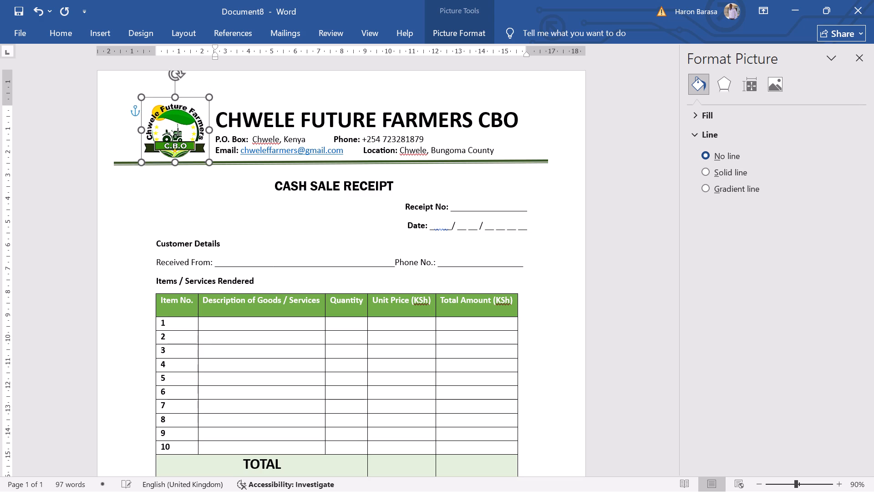
{"action": "key", "text": "Down"}
{"action": "key", "text": "Down"}
{"action": "key", "text": "Down"}
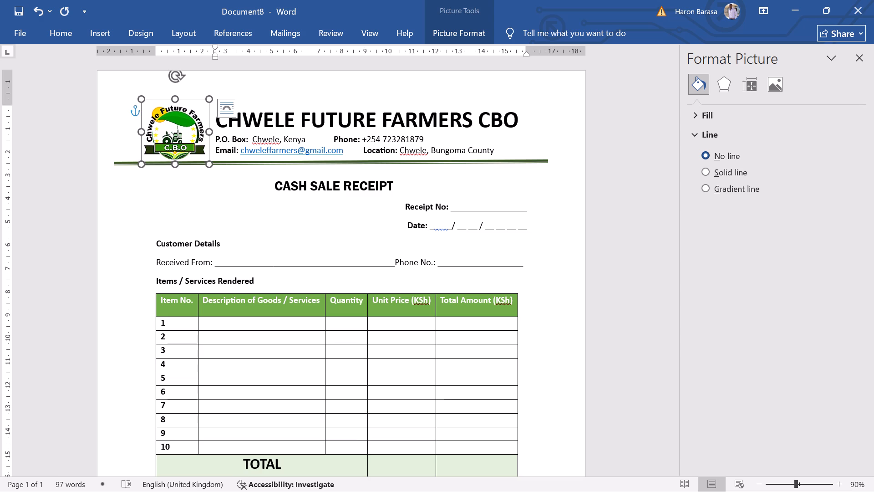
{"action": "left_click", "coordinate": [223, 215]}
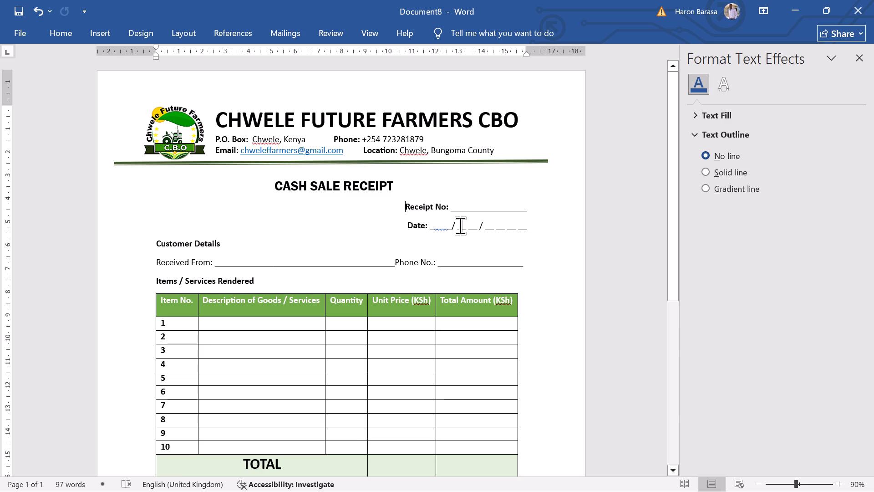
Widen the whole items table to about 17 cm, extending its right edge past the text margin.
{"action": "scroll", "coordinate": [345, 309], "scroll_direction": "down", "scroll_amount": 7}
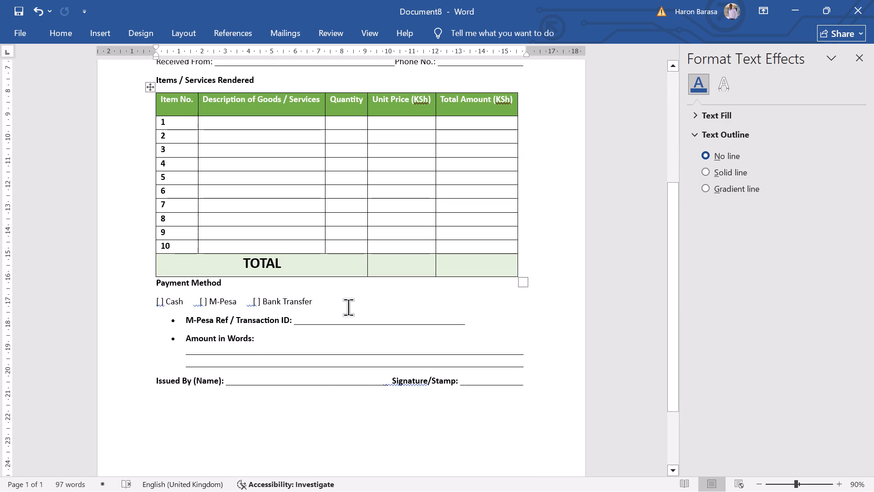
{"action": "scroll", "coordinate": [388, 286], "scroll_direction": "up", "scroll_amount": 5}
{"action": "scroll", "coordinate": [494, 305], "scroll_direction": "down", "scroll_amount": 4}
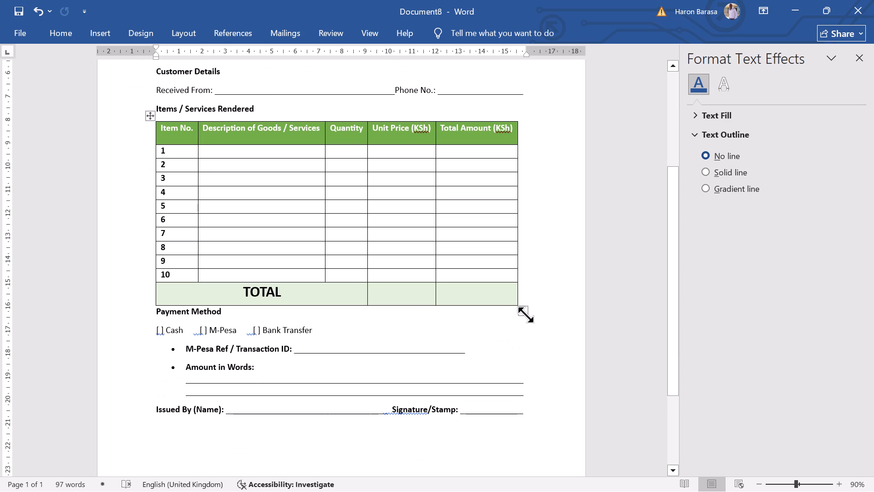
{"action": "left_click_drag", "start_coordinate": [525, 314], "coordinate": [554, 310]}
{"action": "scroll", "coordinate": [452, 281], "scroll_direction": "up", "scroll_amount": 6}
{"action": "scroll", "coordinate": [404, 291], "scroll_direction": "down", "scroll_amount": 7}
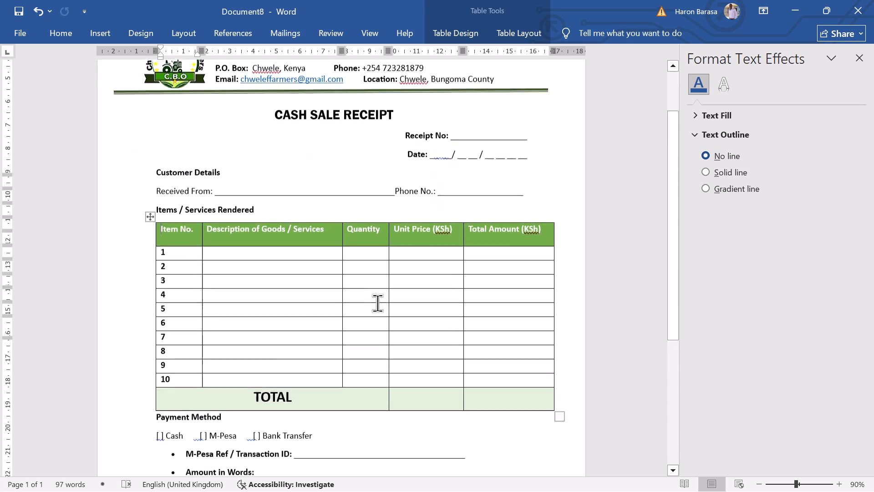
{"action": "scroll", "coordinate": [193, 250], "scroll_direction": "up", "scroll_amount": 4}
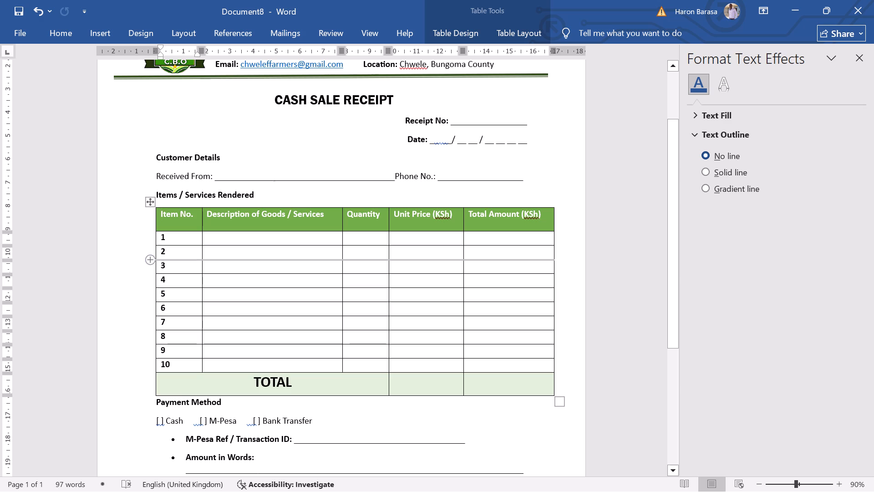
Extend the items table's left edge past the text margin, bringing the table to about 17.8 cm wide.
{"action": "left_click_drag", "start_coordinate": [155, 254], "coordinate": [137, 252]}
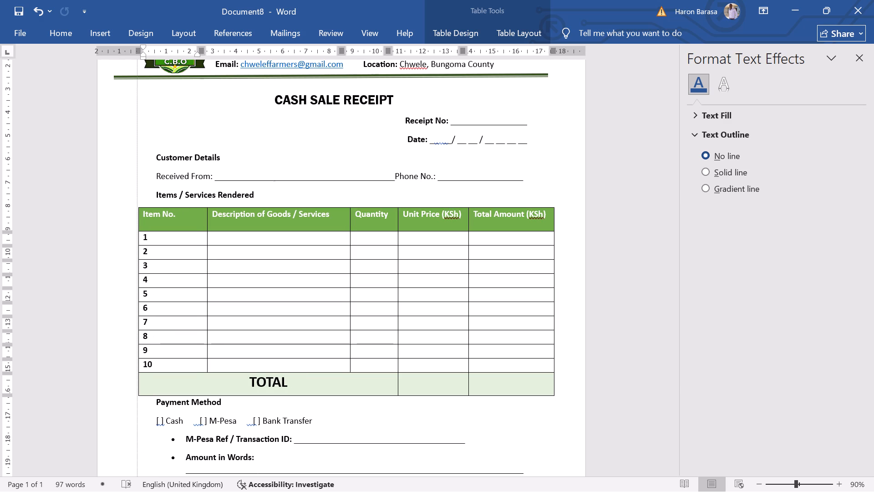
{"action": "left_click_drag", "start_coordinate": [137, 252], "coordinate": [136, 252]}
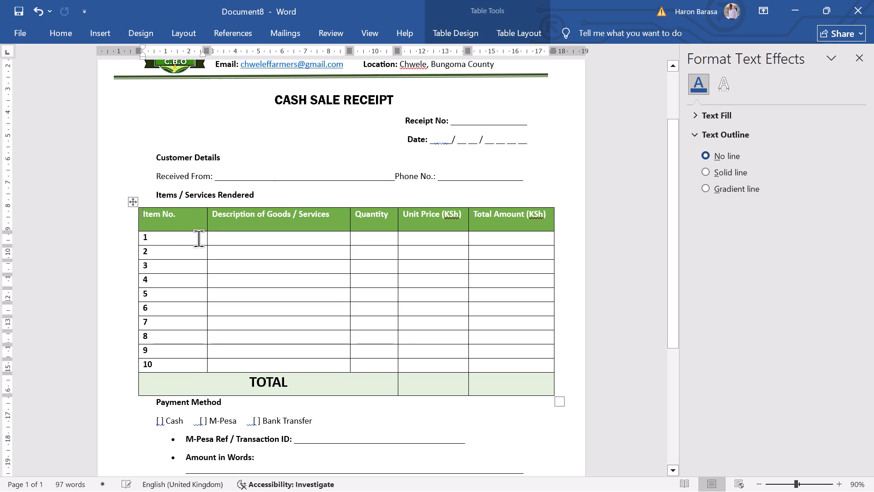
Narrow the Item No. column to about 2 cm, keeping its heading on one line and widening the description column.
{"action": "left_click_drag", "start_coordinate": [206, 238], "coordinate": [182, 238]}
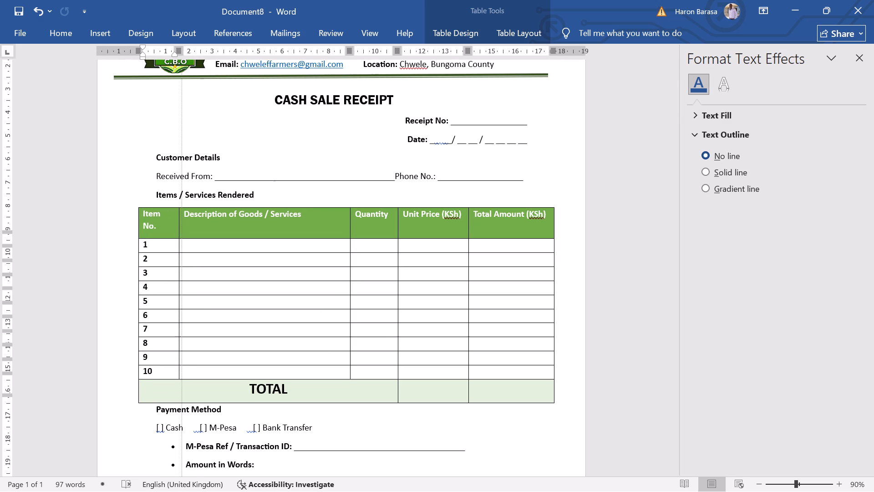
{"action": "left_click_drag", "start_coordinate": [182, 238], "coordinate": [180, 238]}
{"action": "left_click_drag", "start_coordinate": [180, 238], "coordinate": [185, 237]}
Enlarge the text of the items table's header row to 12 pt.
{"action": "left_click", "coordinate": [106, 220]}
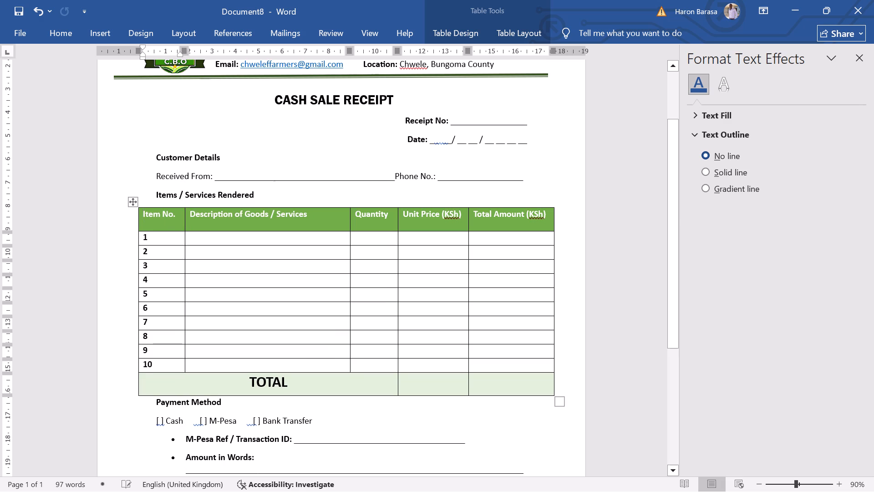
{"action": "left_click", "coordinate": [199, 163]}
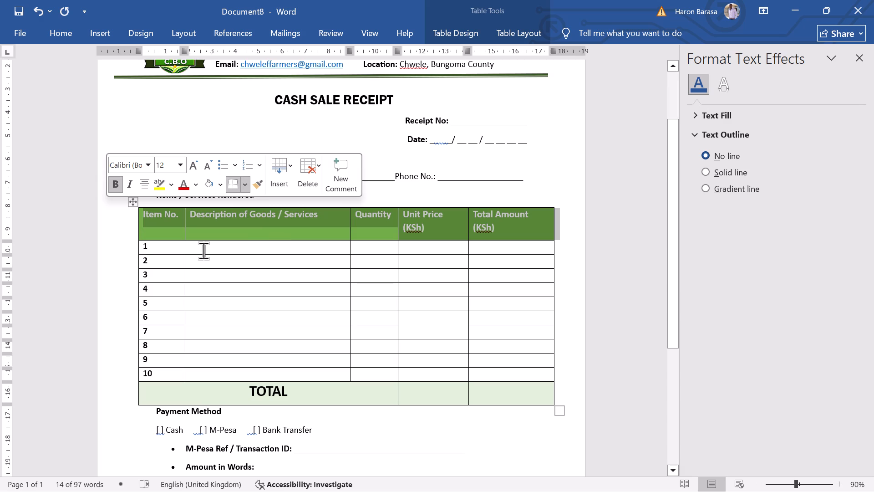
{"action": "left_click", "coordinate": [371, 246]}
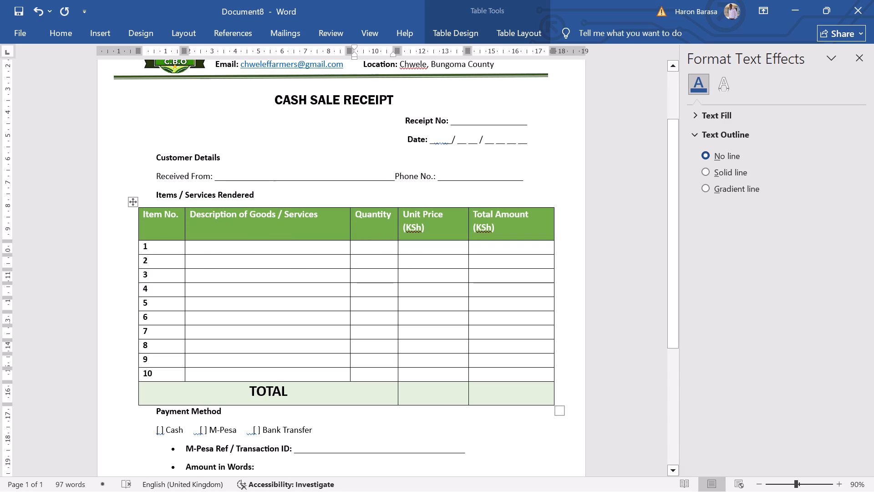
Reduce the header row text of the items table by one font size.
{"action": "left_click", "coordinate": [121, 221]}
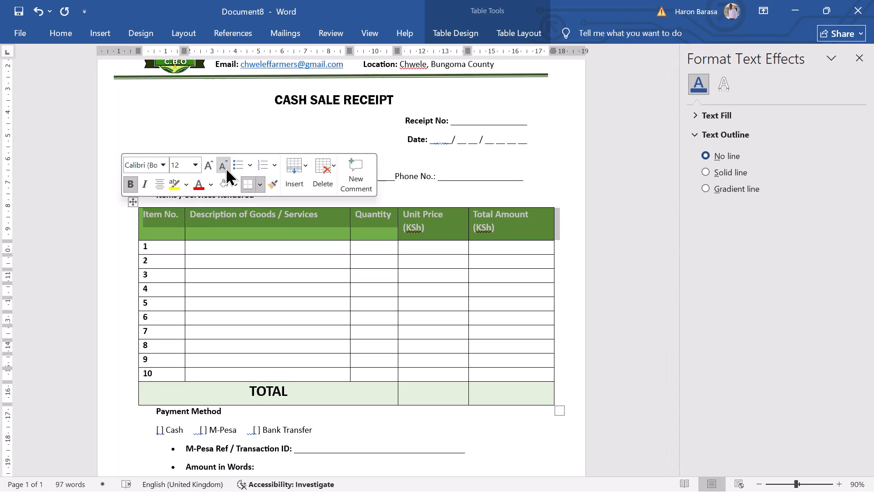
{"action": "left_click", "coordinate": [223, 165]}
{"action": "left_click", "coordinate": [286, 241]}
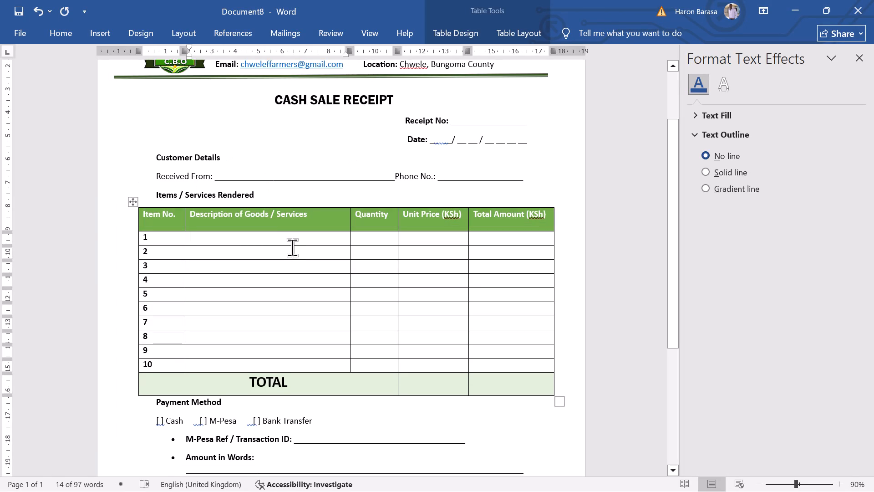
Close the Format Text Effects pane.
{"action": "scroll", "coordinate": [297, 238], "scroll_direction": "up", "scroll_amount": 2}
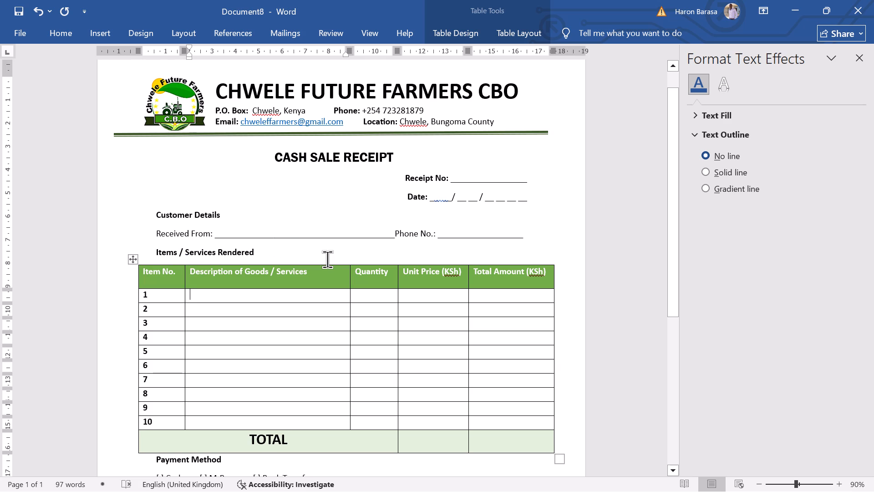
{"action": "scroll", "coordinate": [362, 254], "scroll_direction": "down", "scroll_amount": 5}
{"action": "scroll", "coordinate": [442, 269], "scroll_direction": "up", "scroll_amount": 4}
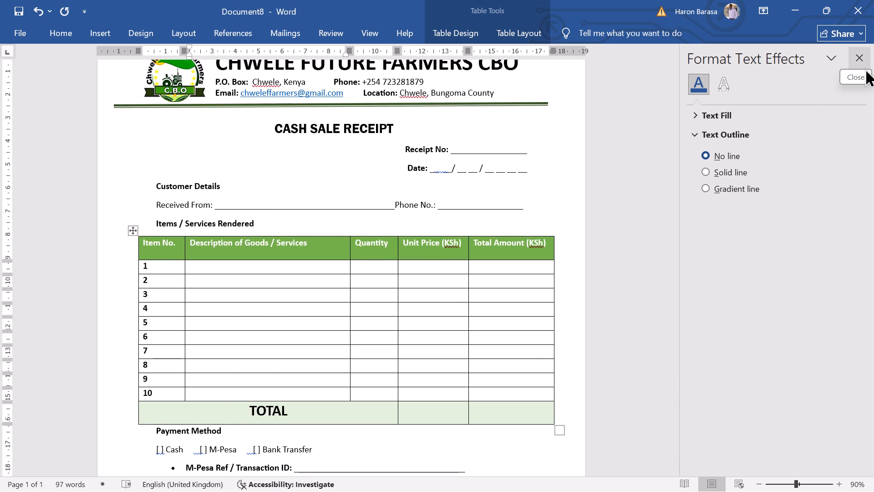
{"action": "left_click", "coordinate": [858, 59]}
Remove the bullets and indents from the M-Pesa Ref / Transaction ID and Amount in Words lines so they start at the margin.
{"action": "scroll", "coordinate": [581, 206], "scroll_direction": "up", "scroll_amount": 8}
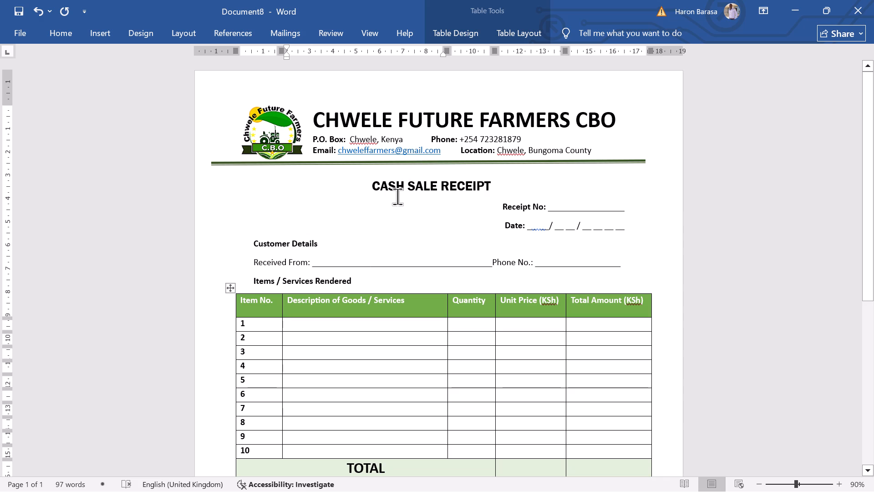
{"action": "scroll", "coordinate": [447, 239], "scroll_direction": "down", "scroll_amount": 10}
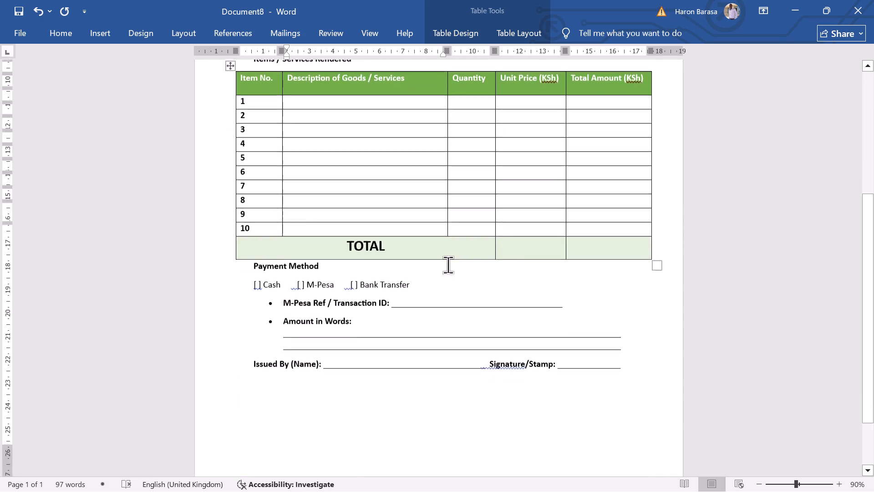
{"action": "scroll", "coordinate": [448, 265], "scroll_direction": "down", "scroll_amount": 6}
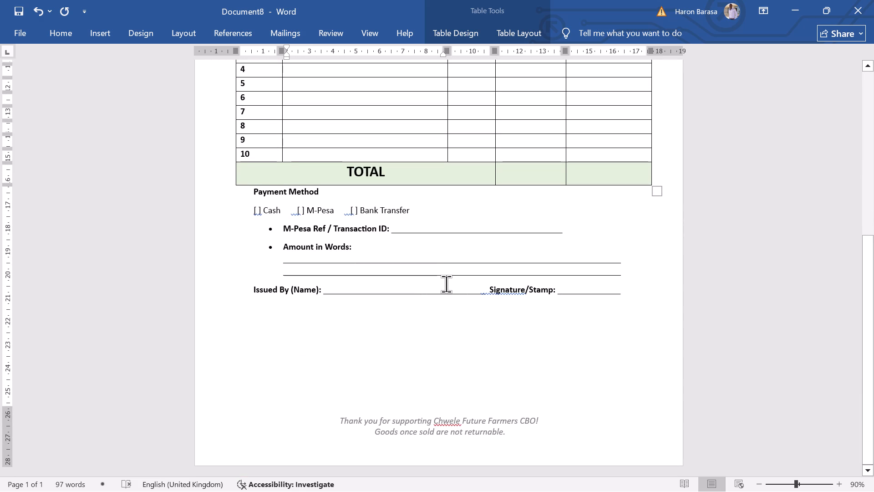
{"action": "scroll", "coordinate": [446, 284], "scroll_direction": "up", "scroll_amount": 3}
{"action": "left_click", "coordinate": [281, 317]}
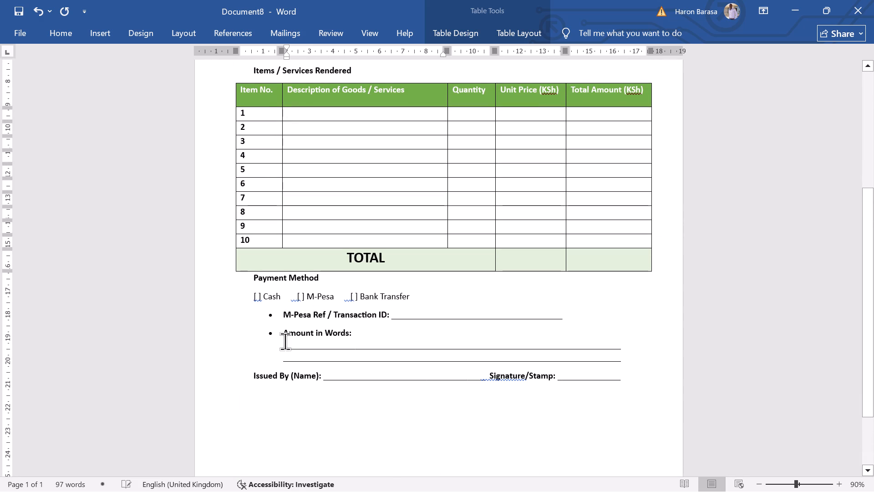
{"action": "key", "text": "BackSpace"}
{"action": "key", "text": "BackSpace"}
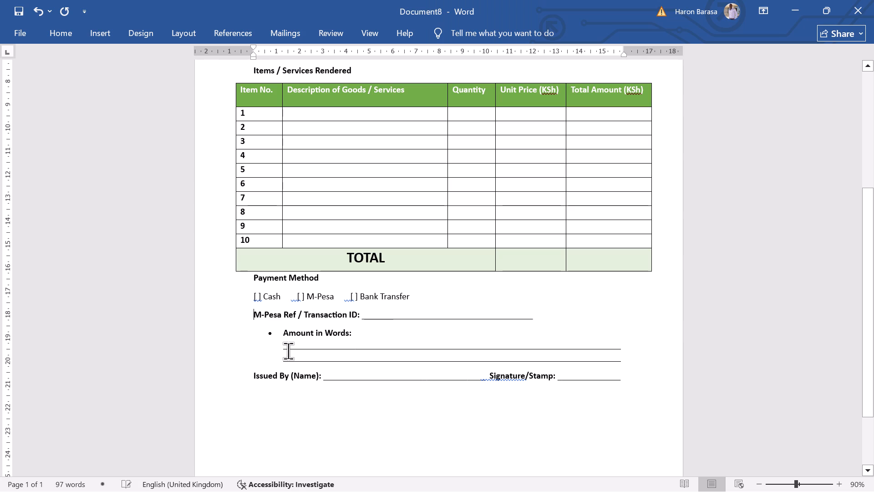
{"action": "key", "text": "Down"}
{"action": "key", "text": "BackSpace"}
{"action": "key", "text": "BackSpace"}
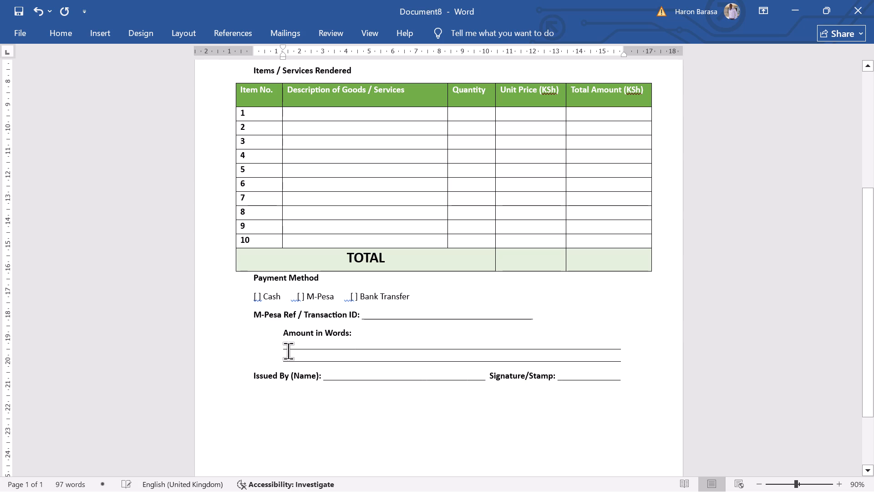
Lengthen the second Amount in Words blank line with underscores until it matches the first line's length.
{"action": "left_click", "coordinate": [397, 350]}
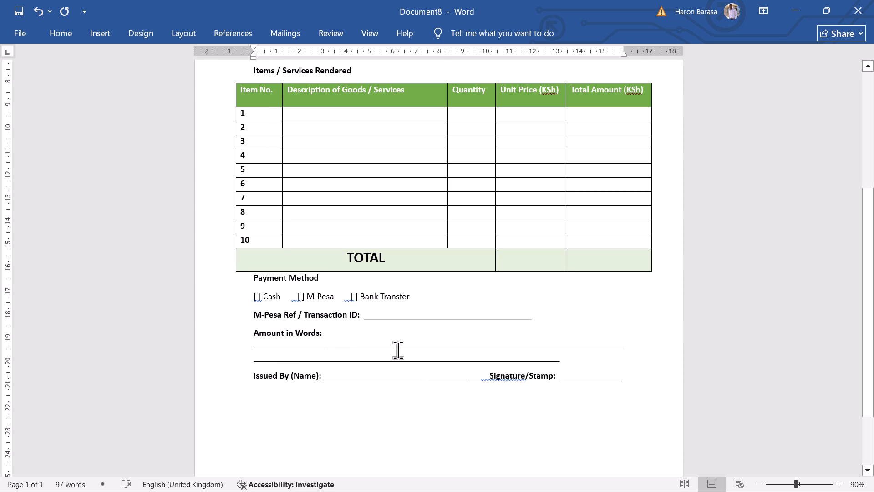
{"action": "key", "text": "period"}
{"action": "key", "text": "BackSpace"}
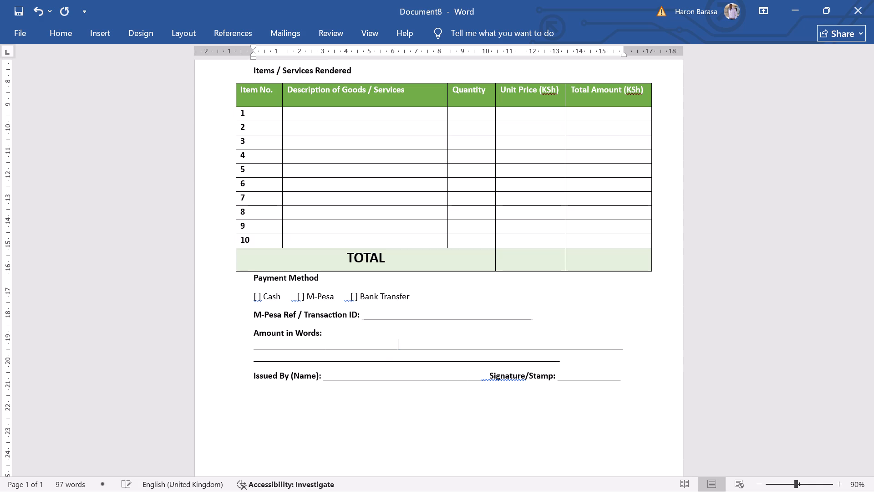
{"action": "type", "text": "______________"}
Lengthen the M-Pesa Ref / Transaction ID blank line with underscores until it reaches nearly to the right margin.
{"action": "left_click", "coordinate": [414, 316]}
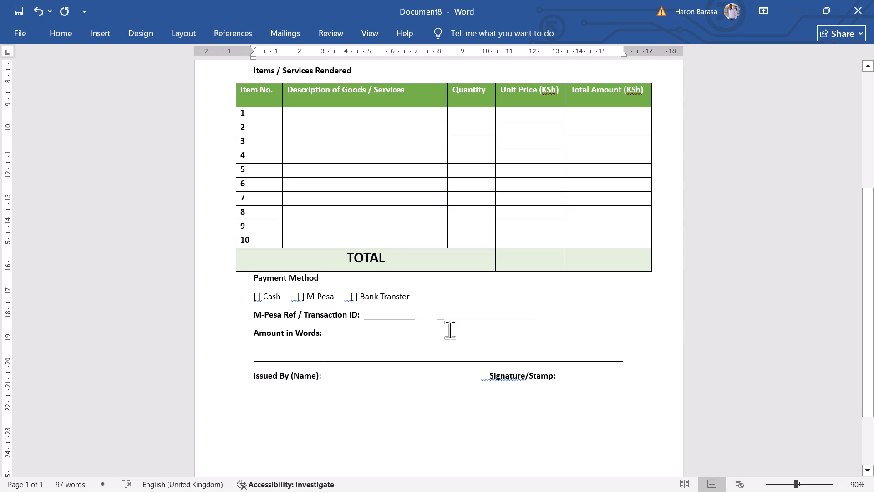
{"action": "key", "text": "shift+underscore"}
{"action": "key", "text": "shift+underscore"}
{"action": "key", "text": "shift+underscore"}
{"action": "key", "text": "shift+underscore"}
{"action": "key", "text": "shift+underscore"}
{"action": "key", "text": "shift+underscore"}
{"action": "key", "text": "shift+underscore"}
{"action": "key", "text": "shift+underscore"}
{"action": "key", "text": "shift+underscore"}
{"action": "key", "text": "shift+underscore"}
{"action": "key", "text": "shift+underscore"}
{"action": "key", "text": "shift+underscore"}
{"action": "key", "text": "shift+underscore"}
{"action": "key", "text": "shift+underscore"}
{"action": "key", "text": "shift+underscore"}
{"action": "key", "text": "shift+underscore"}
{"action": "key", "text": "shift+underscore"}
{"action": "key", "text": "shift+underscore"}
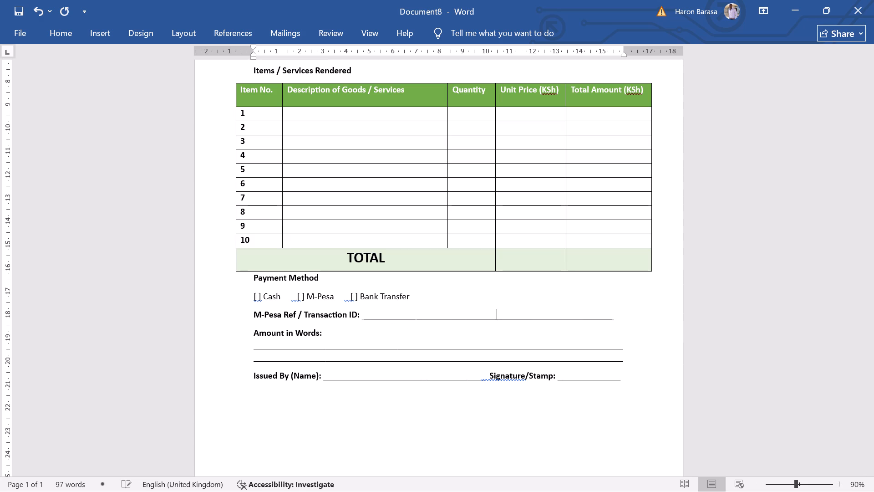
{"action": "key", "text": "shift+underscore"}
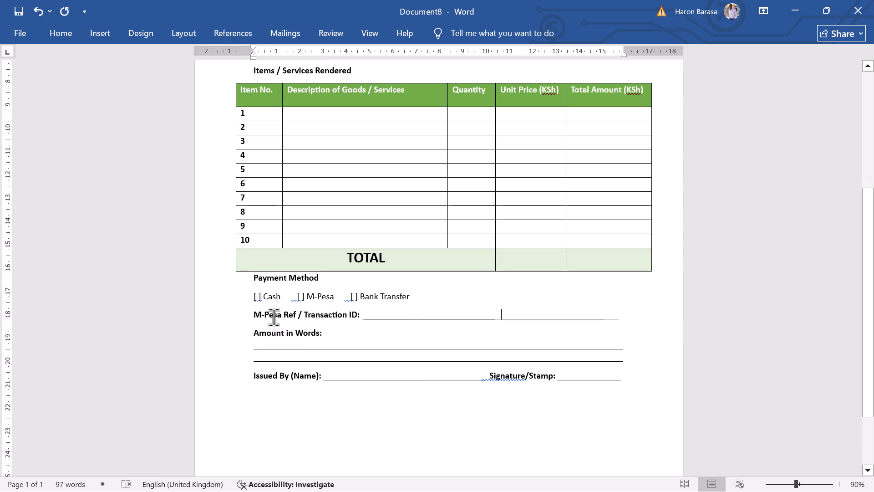
Nudge the green letterhead divider line about 0.4 cm to the right to centre it over the items table, and deselect it.
{"action": "scroll", "coordinate": [352, 315], "scroll_direction": "up", "scroll_amount": 3}
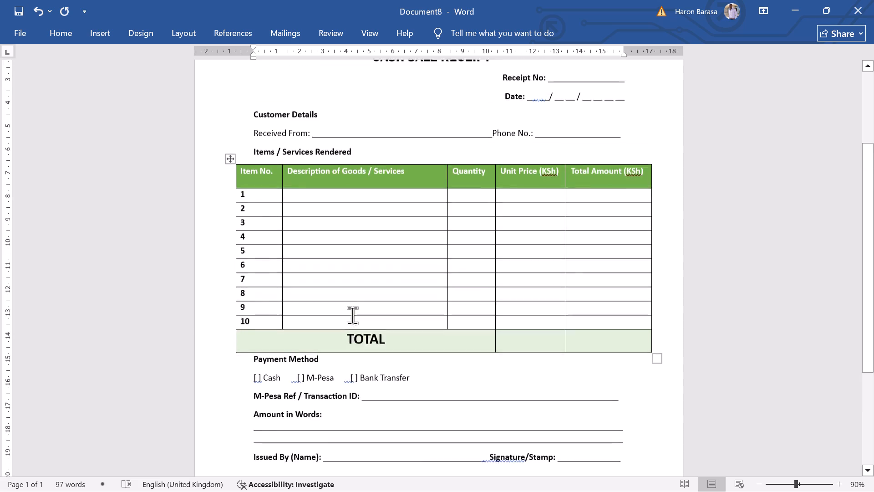
{"action": "scroll", "coordinate": [352, 315], "scroll_direction": "up", "scroll_amount": 6}
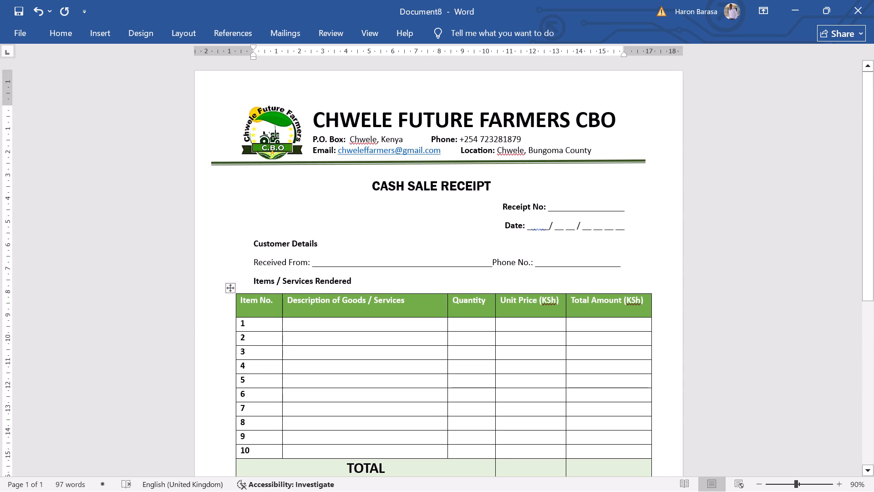
{"action": "left_click", "coordinate": [280, 163]}
{"action": "key", "text": "Right"}
{"action": "key", "text": "Right"}
{"action": "key", "text": "Right"}
{"action": "key", "text": "Right"}
{"action": "key", "text": "Right"}
{"action": "key", "text": "Right"}
{"action": "key", "text": "Right"}
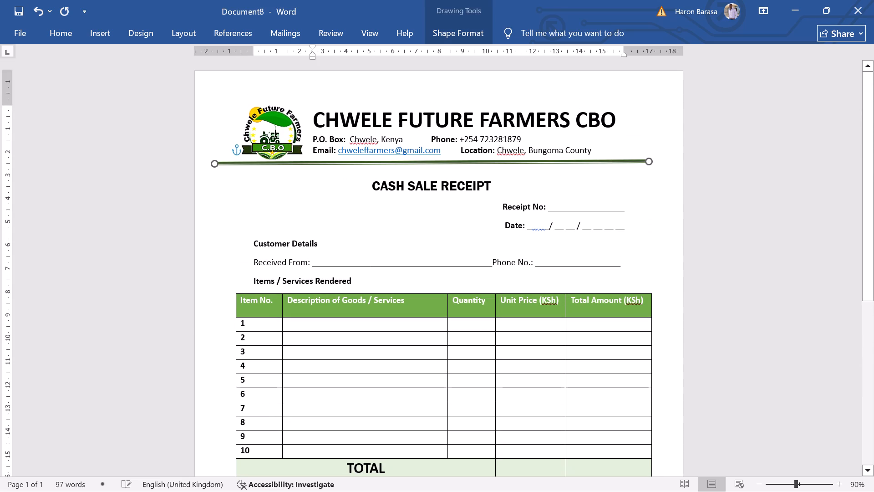
{"action": "key", "text": "Right"}
{"action": "key", "text": "Right"}
{"action": "key", "text": "Right"}
{"action": "key", "text": "Right"}
{"action": "key", "text": "Right"}
{"action": "key", "text": "Right"}
{"action": "key", "text": "Right"}
{"action": "key", "text": "Right"}
{"action": "key", "text": "Right"}
{"action": "key", "text": "Right"}
{"action": "key", "text": "Right"}
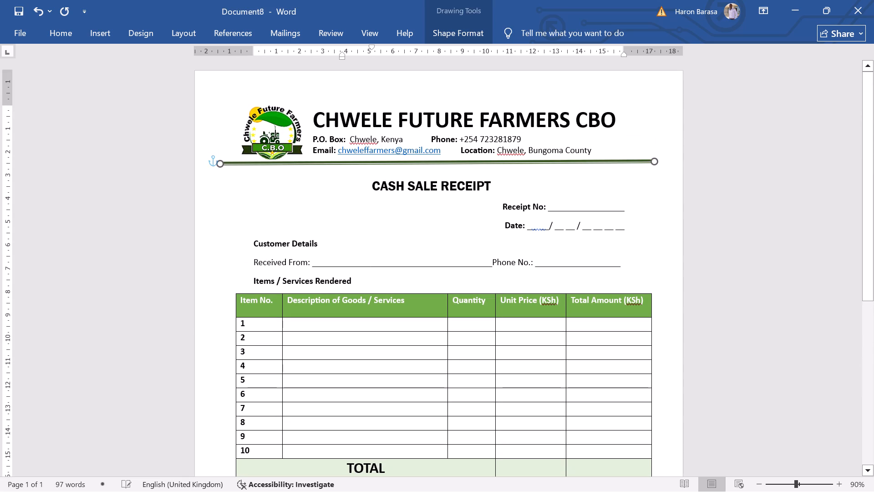
{"action": "key", "text": "Right"}
{"action": "key", "text": "Right"}
{"action": "left_click", "coordinate": [384, 249]}
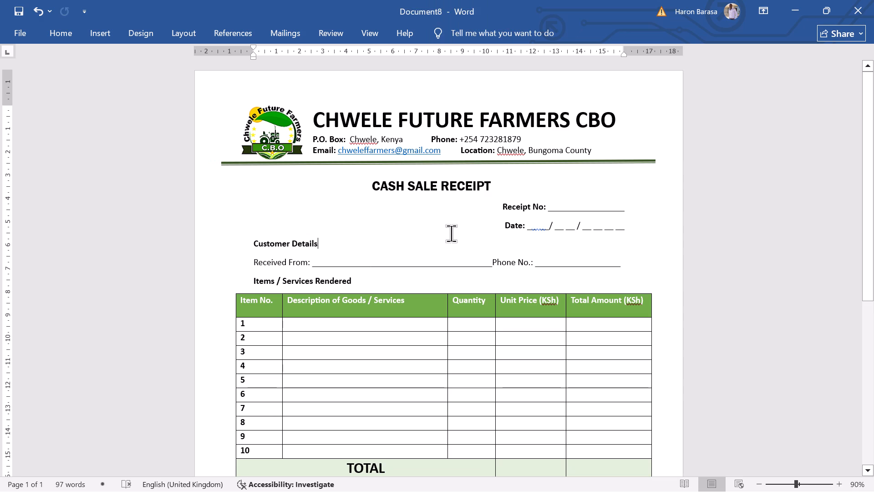
Review the receipt's overall layout from the letterhead down to the footer note.
{"action": "scroll", "coordinate": [435, 293], "scroll_direction": "down", "scroll_amount": 16}
{"action": "scroll", "coordinate": [416, 320], "scroll_direction": "up", "scroll_amount": 8}
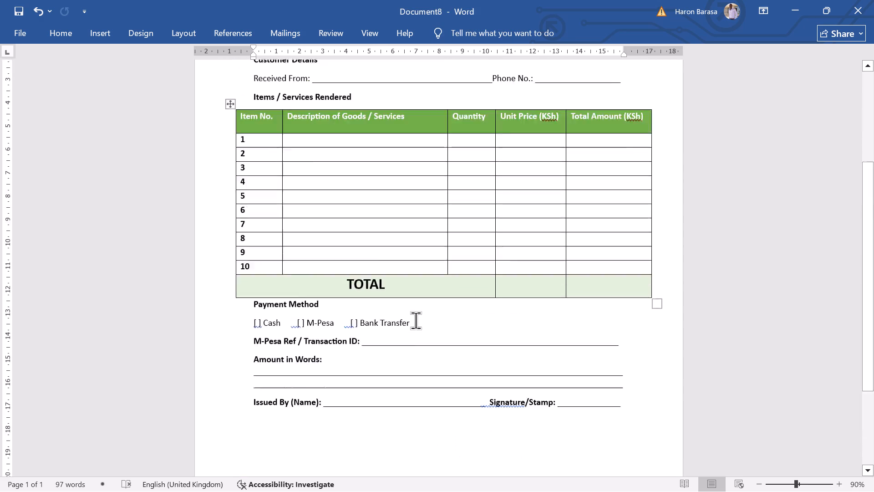
{"action": "scroll", "coordinate": [416, 320], "scroll_direction": "up", "scroll_amount": 3}
{"action": "scroll", "coordinate": [385, 261], "scroll_direction": "up", "scroll_amount": 5}
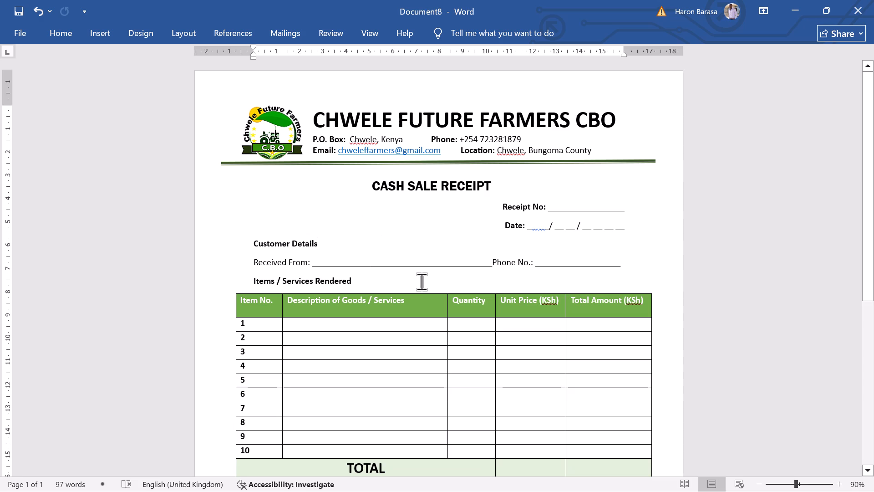
{"action": "scroll", "coordinate": [435, 307], "scroll_direction": "down", "scroll_amount": 20}
{"action": "scroll", "coordinate": [435, 307], "scroll_direction": "down", "scroll_amount": 1}
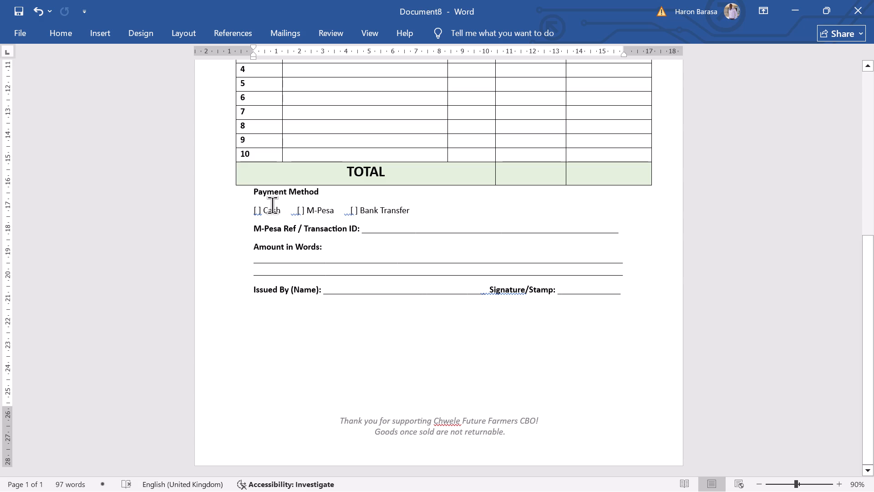
{"action": "scroll", "coordinate": [277, 277], "scroll_direction": "up", "scroll_amount": 5}
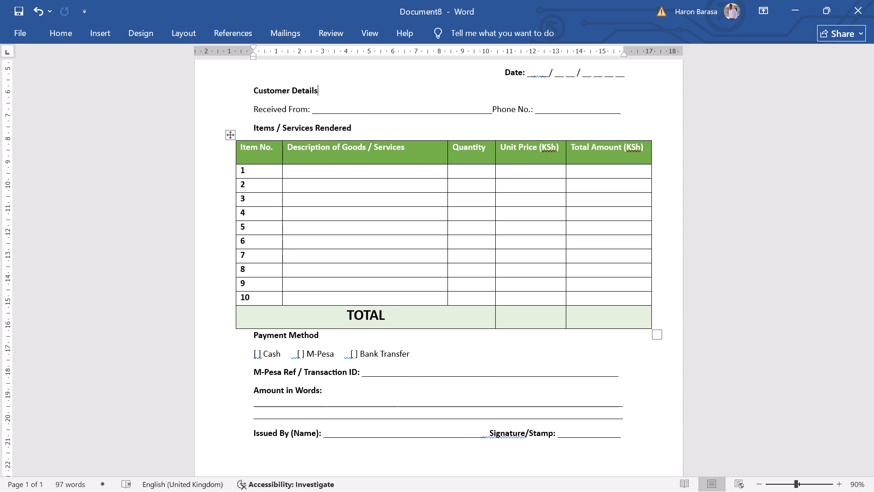
Export the receipt as a PDF in the KISUYA folder, named "CHWELE FUTURE FARMERS CBO Cash sale Receipt".
{"action": "left_click", "coordinate": [21, 24]}
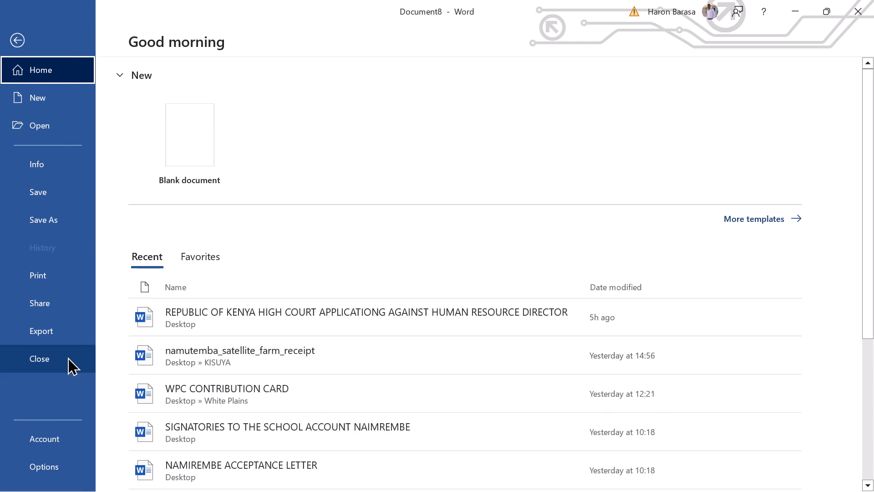
{"action": "left_click", "coordinate": [56, 332]}
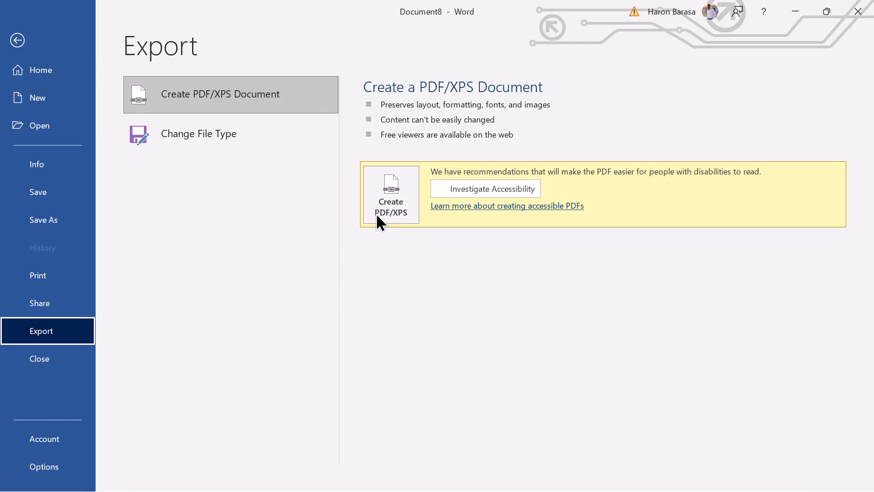
{"action": "left_click", "coordinate": [376, 213]}
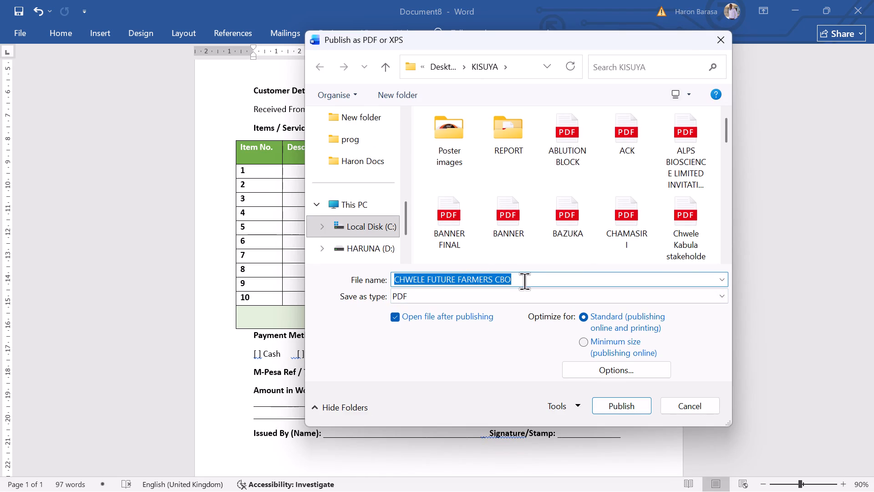
{"action": "left_click", "coordinate": [524, 281]}
{"action": "key", "text": "space"}
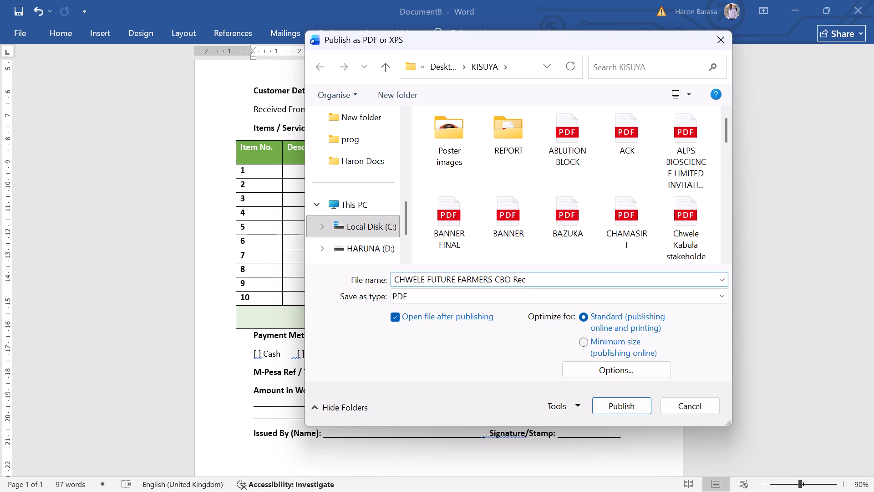
{"action": "type", "text": "eipt"}
{"action": "key", "text": "space"}
{"action": "key", "text": "Left"}
{"action": "key", "text": "Left"}
{"action": "key", "text": "Left"}
{"action": "key", "text": "Left"}
{"action": "key", "text": "Left"}
{"action": "key", "text": "Left"}
{"action": "key", "text": "Left"}
{"action": "key", "text": "Left"}
{"action": "type", "text": "sale"}
{"action": "key", "text": "space"}
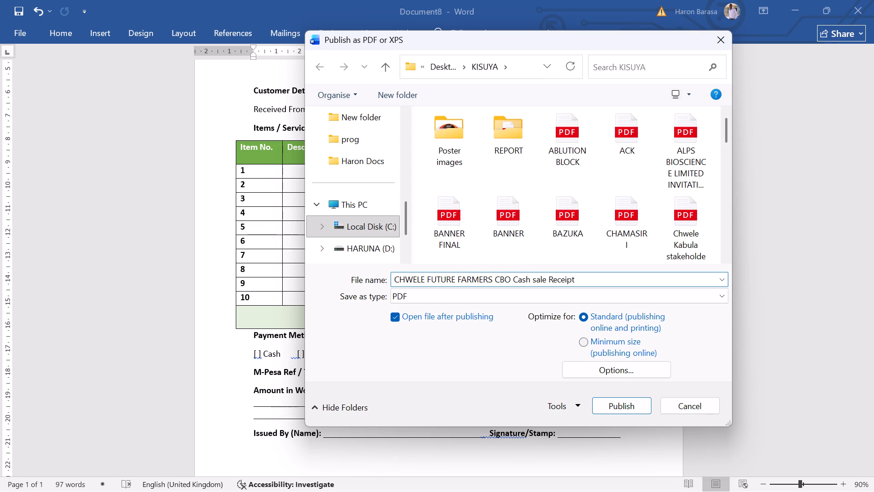
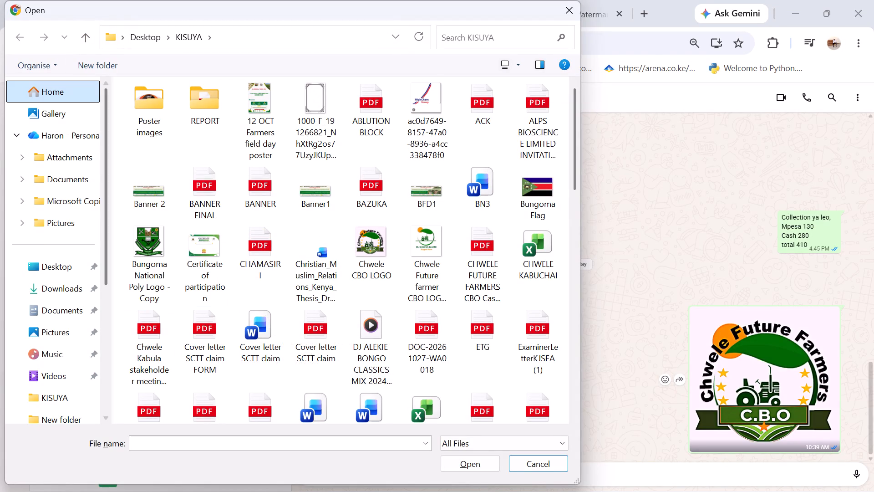
Find and choose the CHWELE FUTURE FARMERS CBO Cash sale Receipt PDF in the KISUYA folder as the attachment for the WhatsApp chat.
{"action": "left_click", "coordinate": [234, 220]}
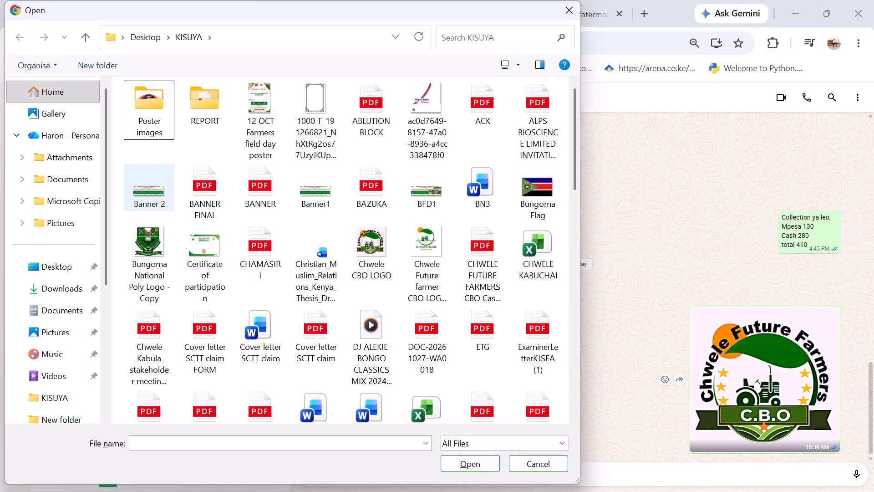
{"action": "scroll", "coordinate": [403, 311], "scroll_direction": "down", "scroll_amount": 6}
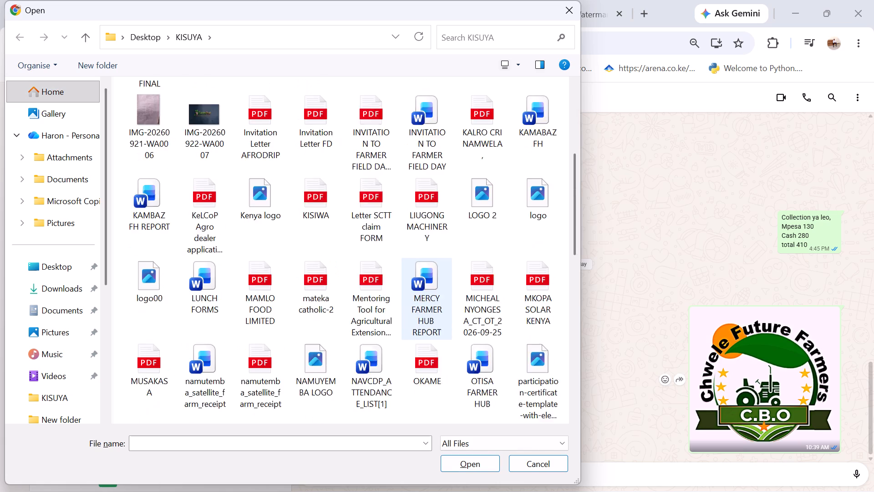
{"action": "left_click", "coordinate": [582, 9]}
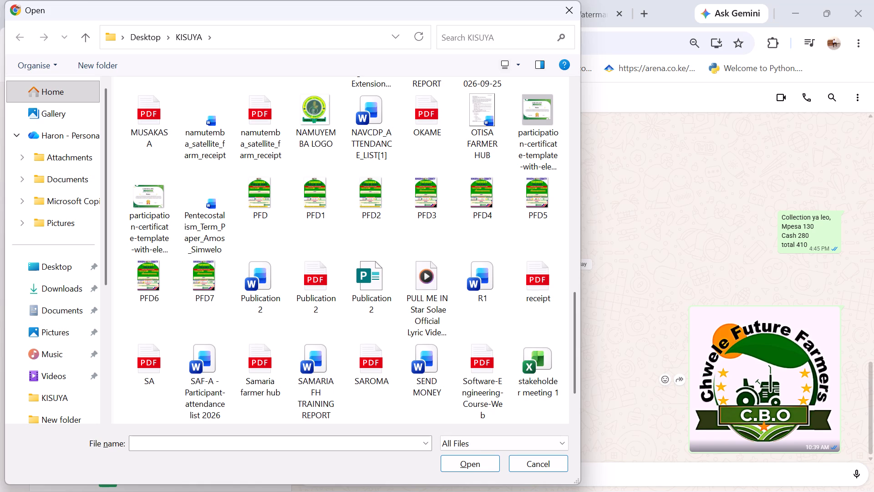
{"action": "left_click", "coordinate": [552, 6]}
{"action": "type", "text": "```"}
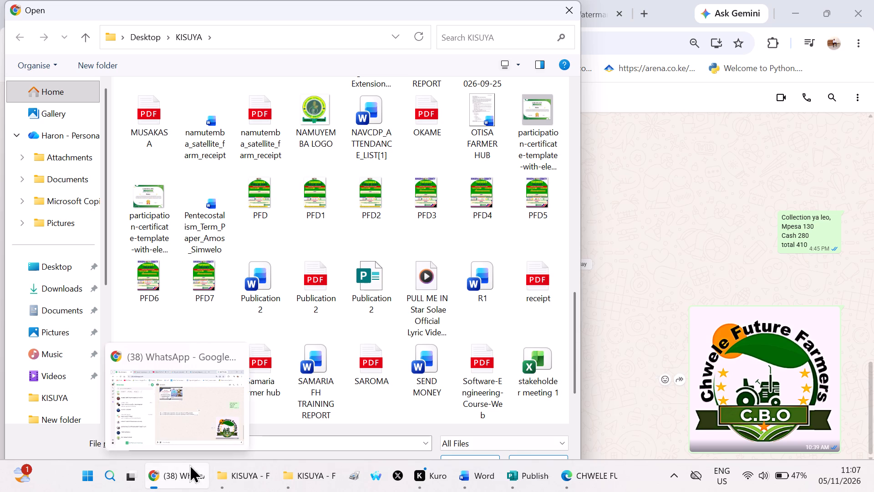
{"action": "scroll", "coordinate": [287, 340], "scroll_direction": "down", "scroll_amount": 2}
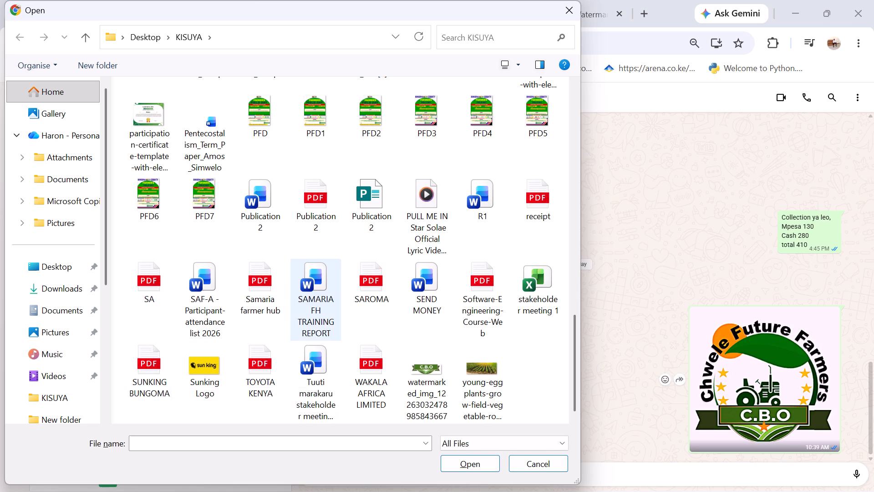
{"action": "scroll", "coordinate": [332, 346], "scroll_direction": "up", "scroll_amount": 2}
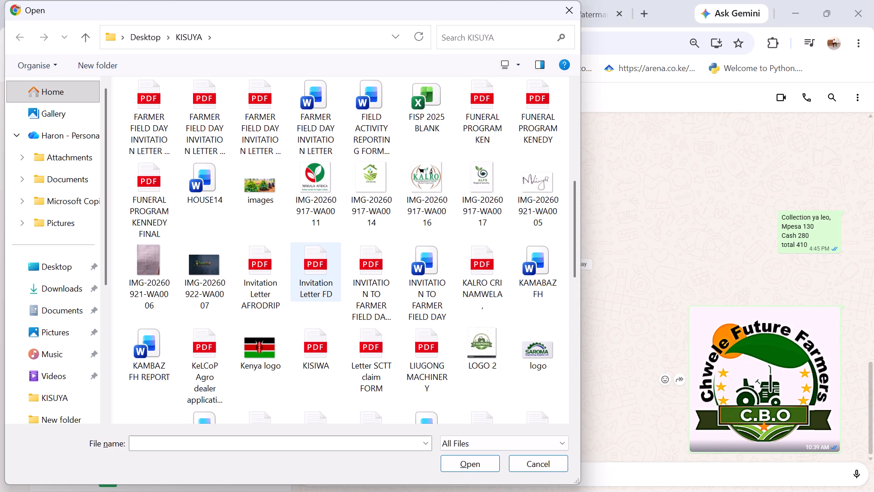
{"action": "scroll", "coordinate": [346, 258], "scroll_direction": "up", "scroll_amount": 4}
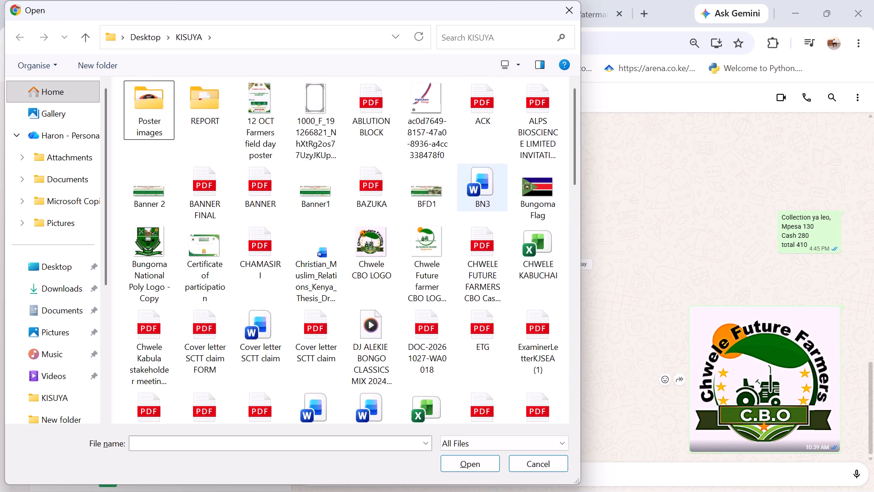
{"action": "left_click", "coordinate": [472, 266]}
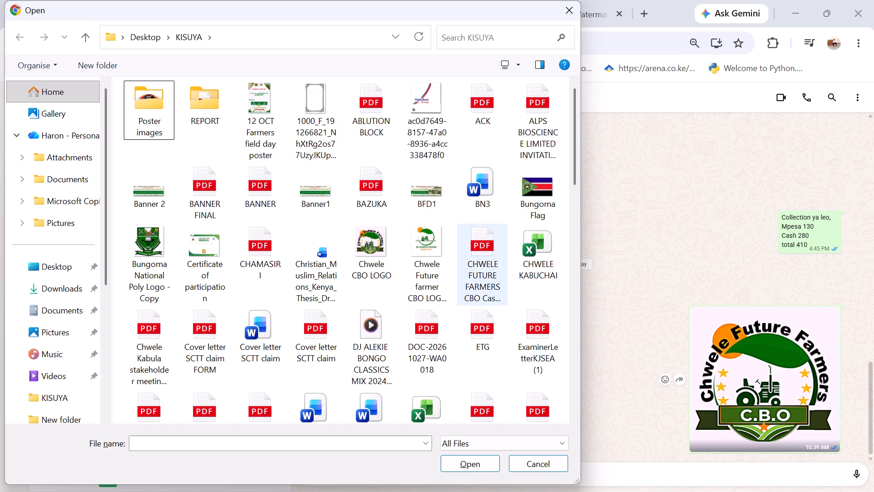
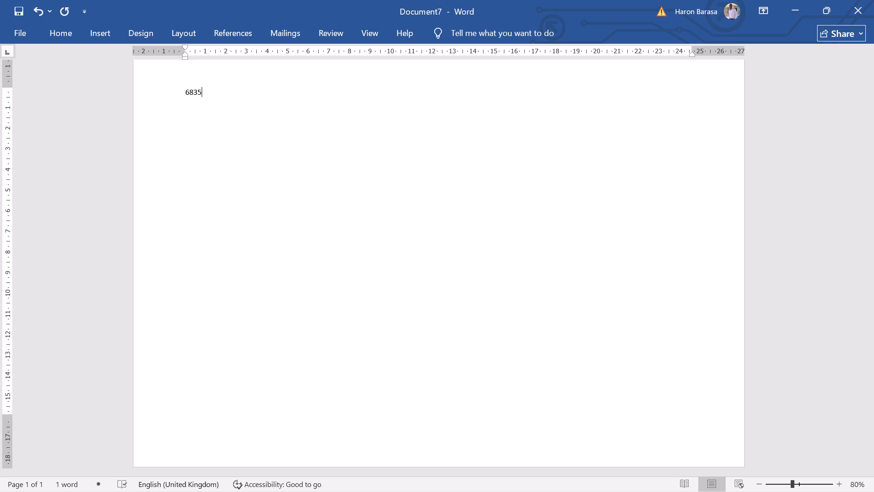
Enter the remaining digits of the number noted in the blank document.
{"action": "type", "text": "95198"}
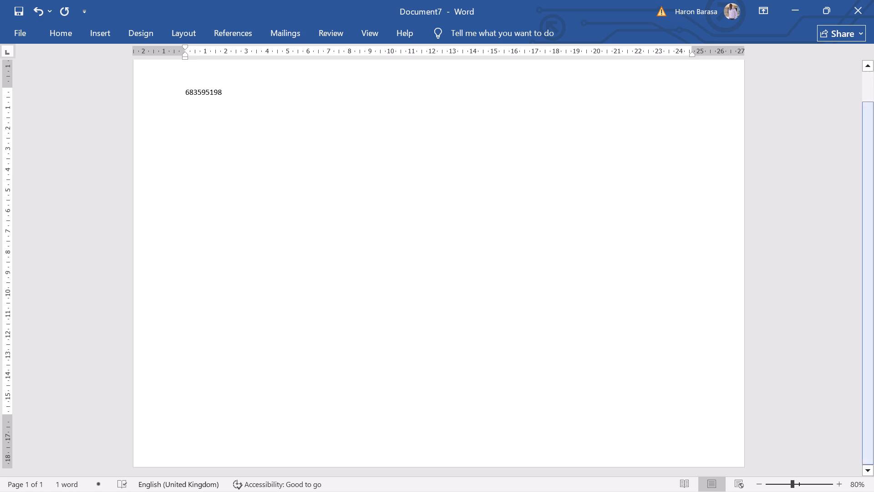
Switch Wi-Fi off and back on, and reconnect to the open Vilnet Wifi network.
{"action": "left_click", "coordinate": [749, 473]}
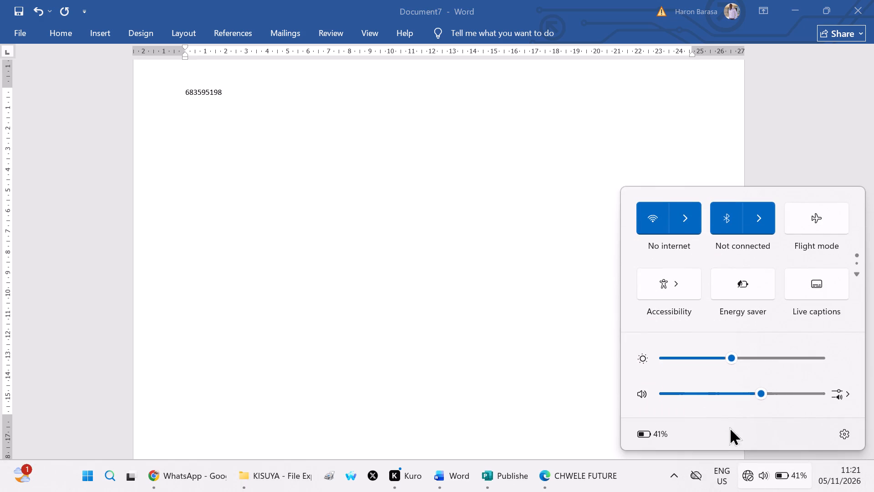
{"action": "left_click", "coordinate": [683, 225]}
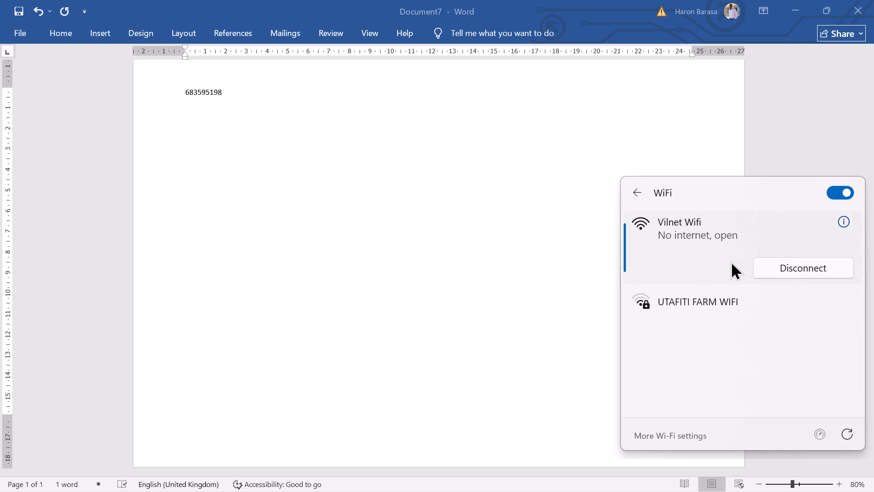
{"action": "left_click", "coordinate": [842, 193]}
{"action": "left_click", "coordinate": [842, 184]}
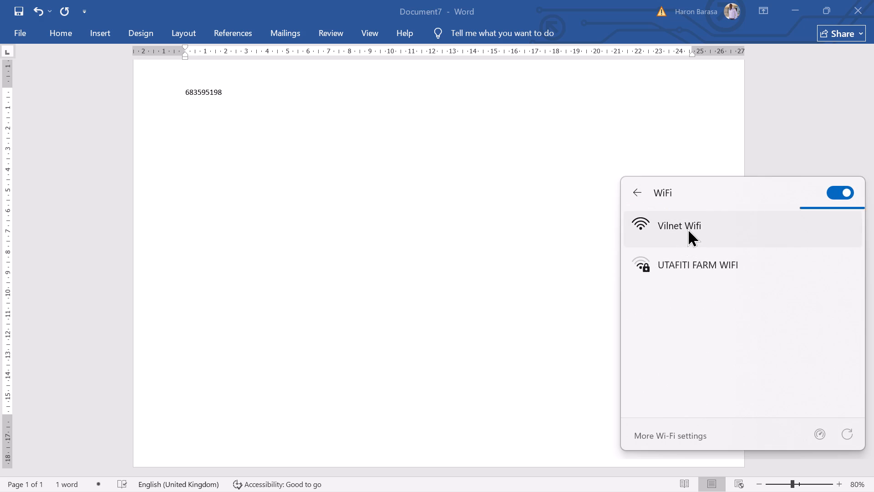
{"action": "left_click", "coordinate": [687, 228]}
{"action": "left_click", "coordinate": [805, 323]}
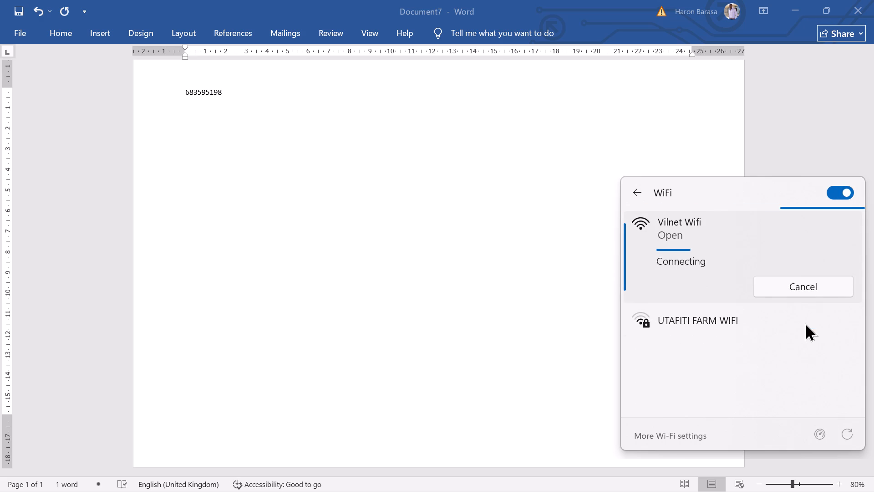